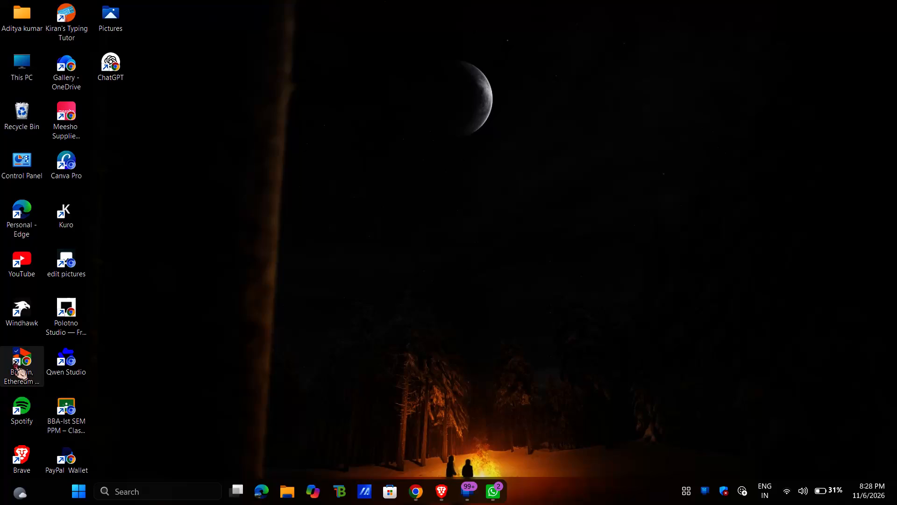
Open the Delta Exchange futures markets page in Chrome from its Bitcoin and Ethereum desktop shortcut.
click(13, 360)
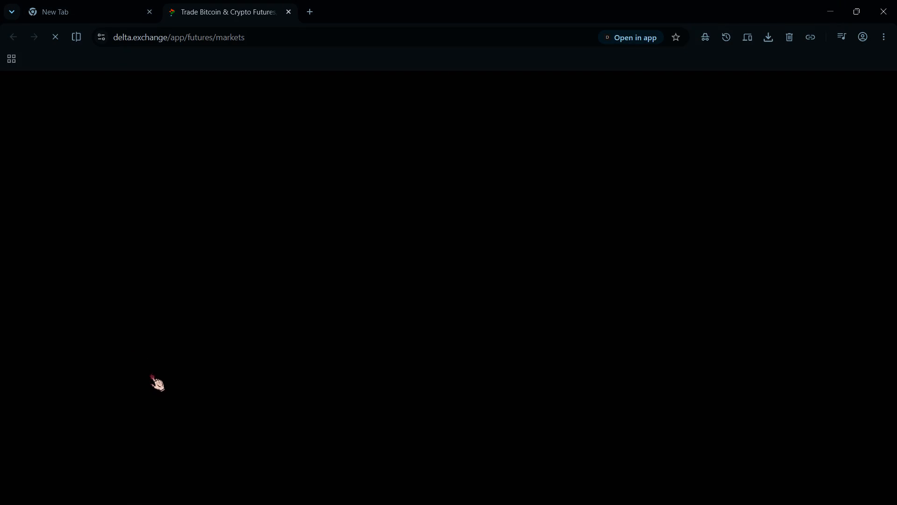
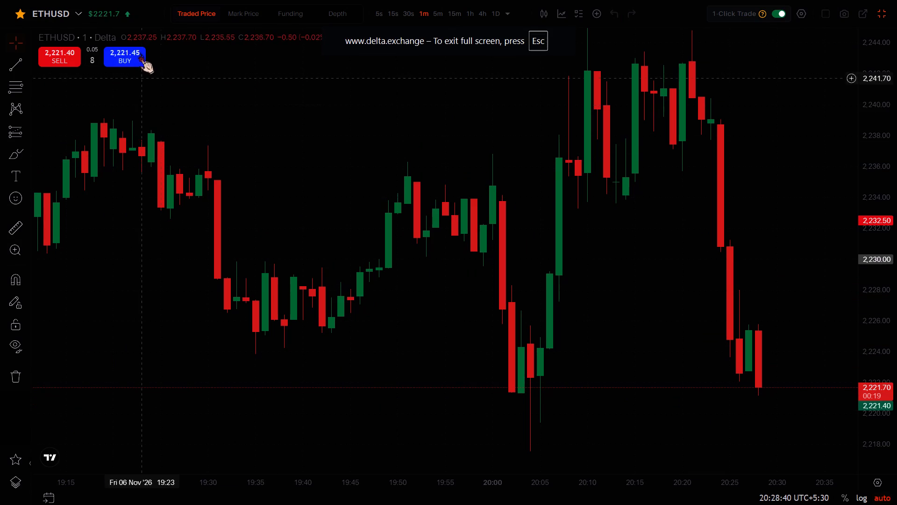
Switch the ETHUSD chart to the 15-minute timeframe.
click(451, 17)
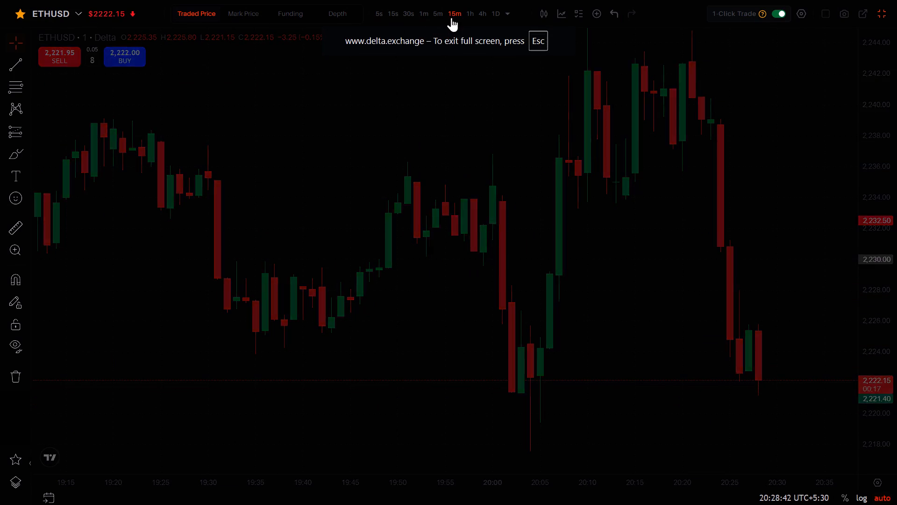
scroll(652, 180, down, 3)
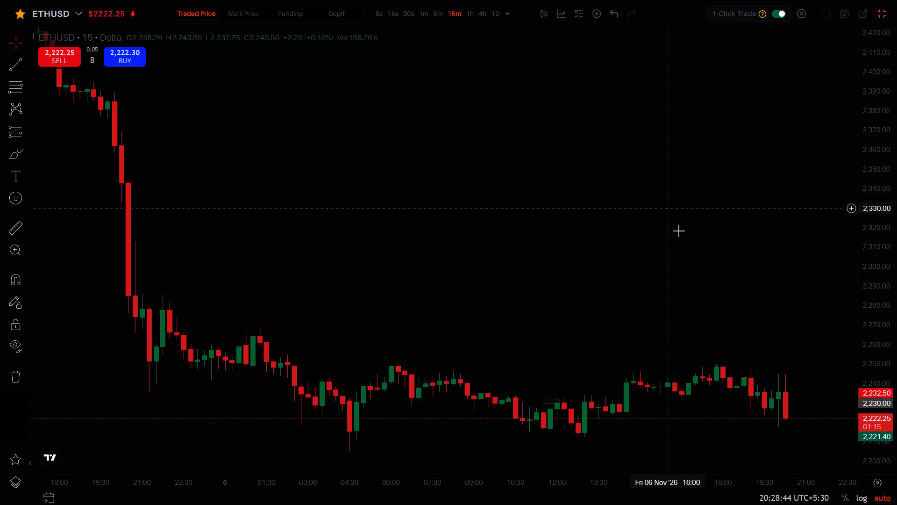
Delete the short position drawing with its stop and target from the ETHUSD chart.
scroll(698, 266, up, 3)
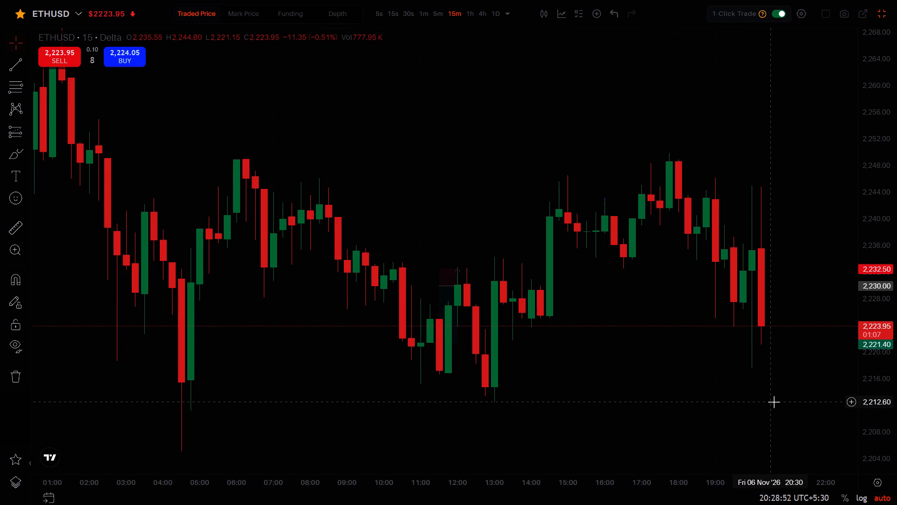
click(451, 301)
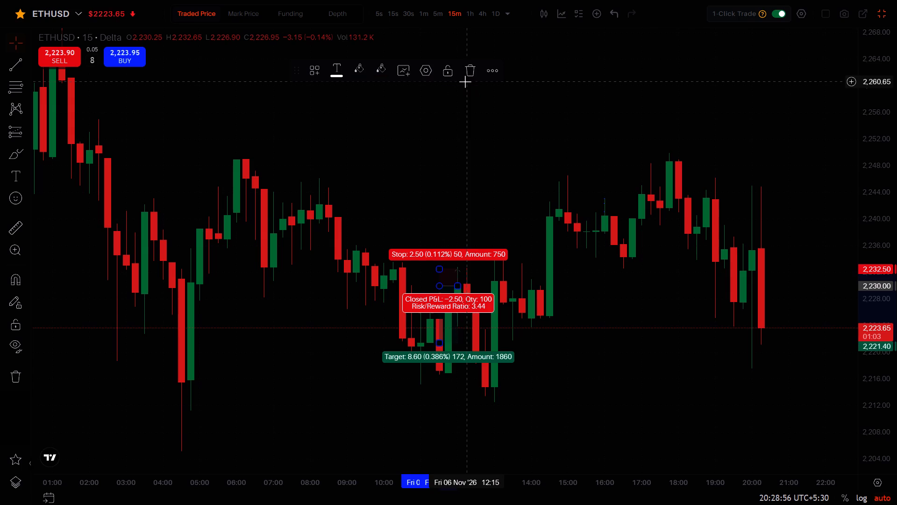
click(468, 79)
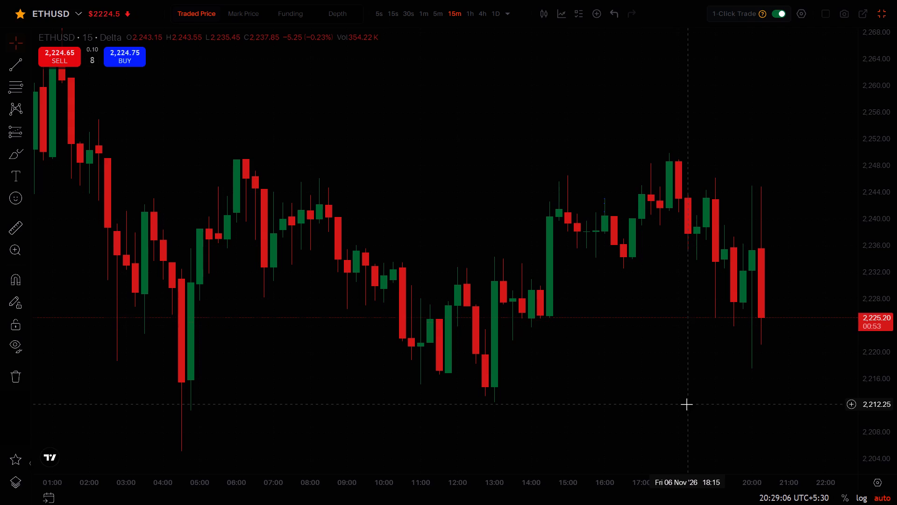
Switch the ETHUSD chart to the 4-hour timeframe.
scroll(636, 385, down, 3)
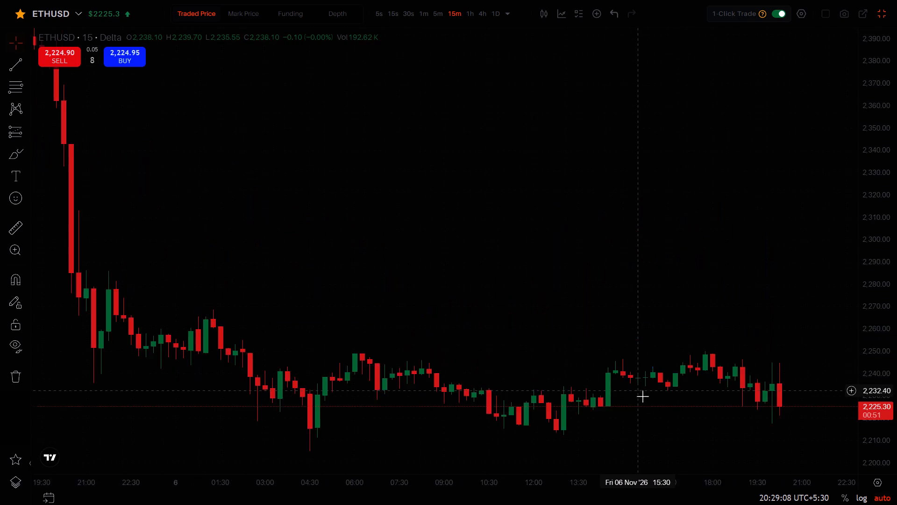
scroll(642, 396, down, 6)
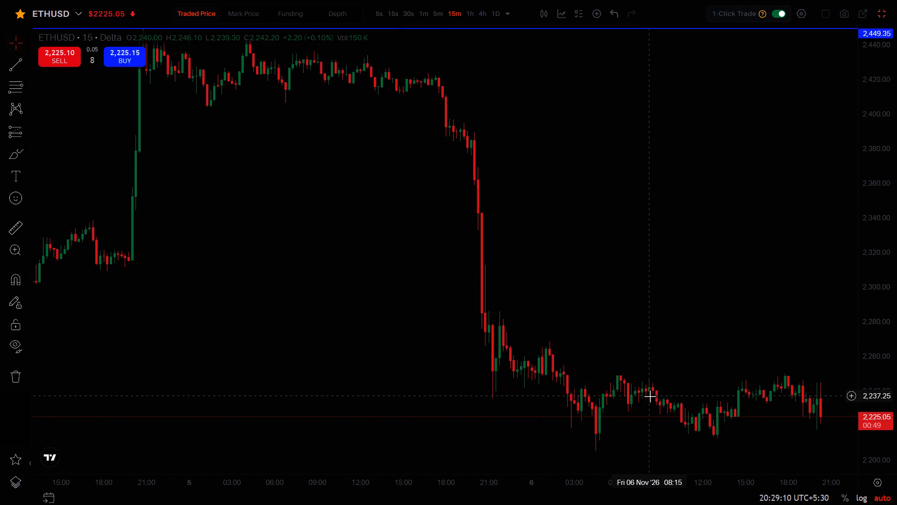
scroll(650, 396, down, 6)
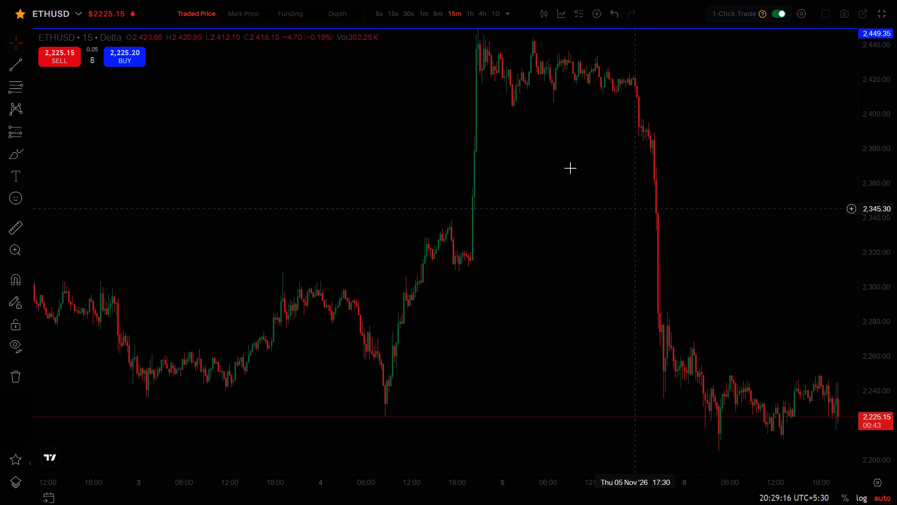
click(505, 15)
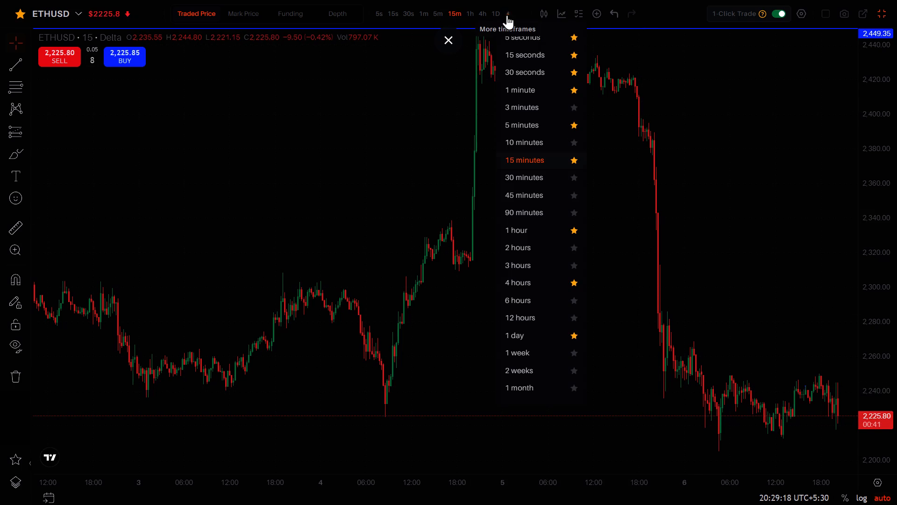
click(536, 281)
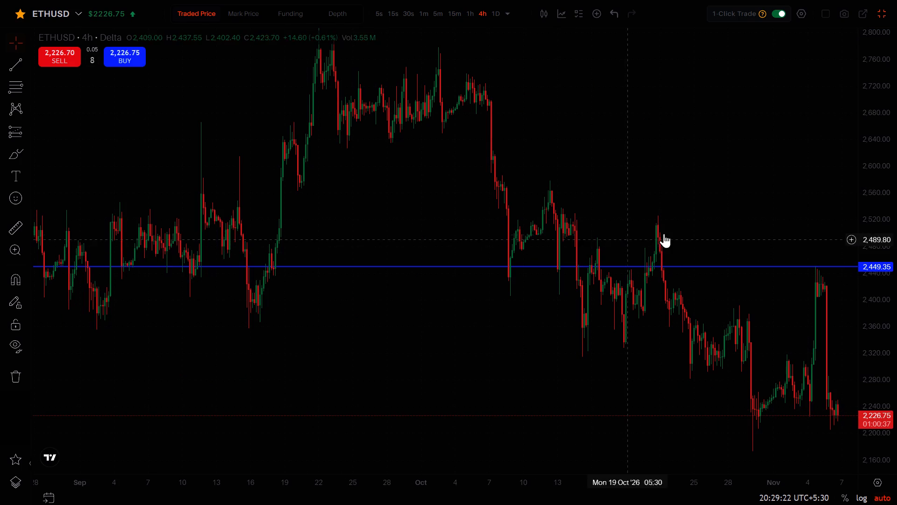
Draw a nearly horizontal trend line under the recent swing low at about 2,173, from 21 Oct to about 11 Nov.
scroll(880, 198, down, 6)
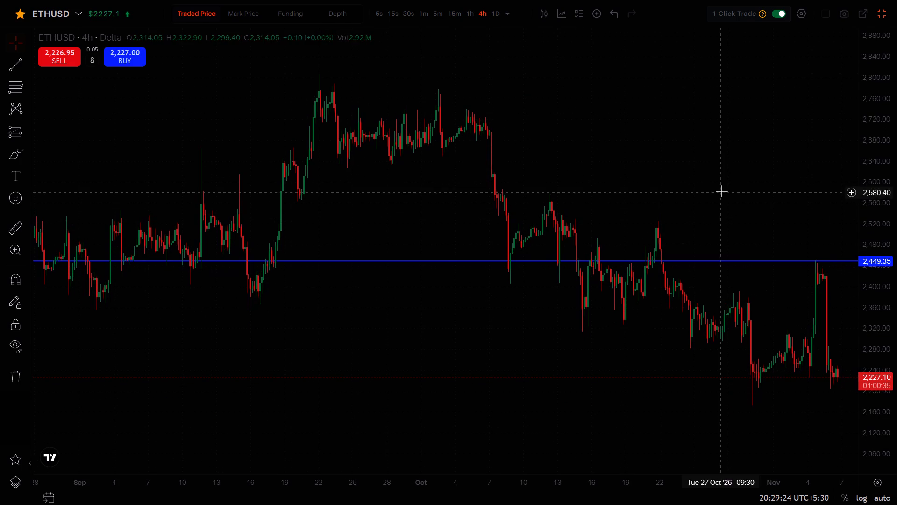
scroll(721, 191, down, 6)
scroll(681, 321, down, 3)
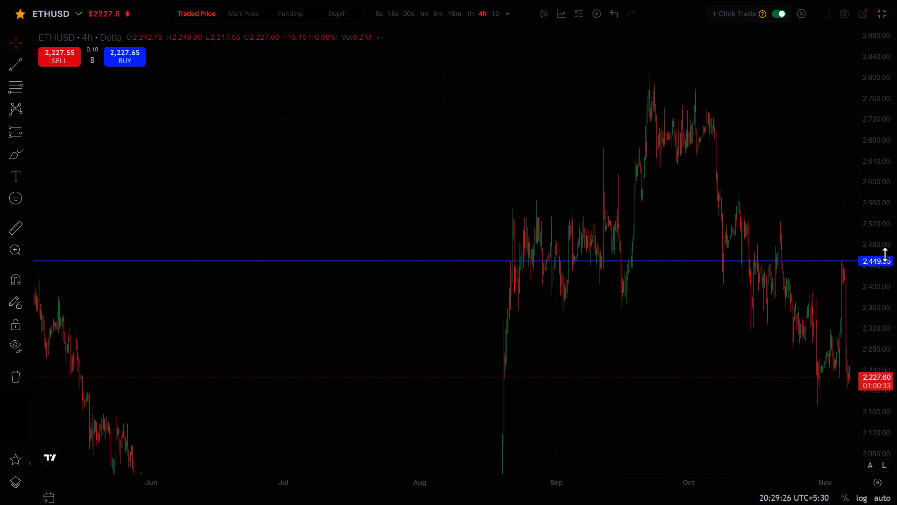
scroll(885, 253, down, 10)
drag(798, 389, 634, 235)
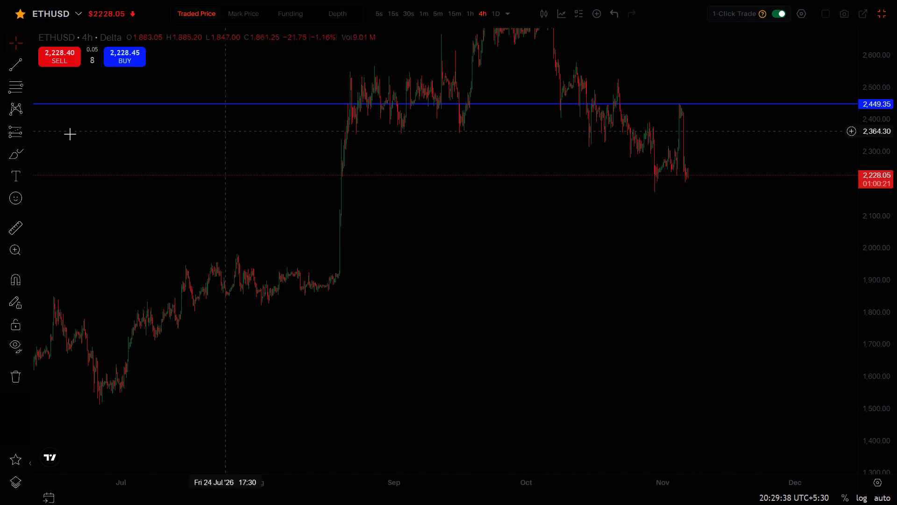
click(19, 72)
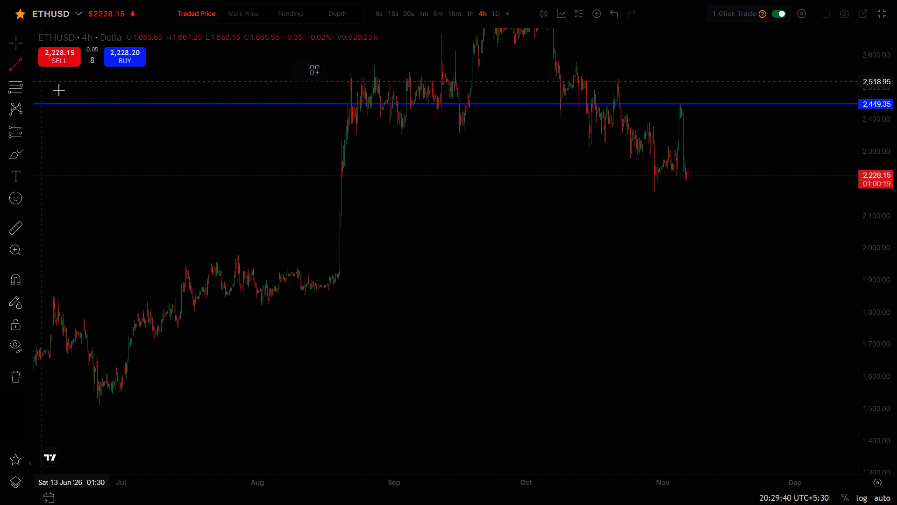
click(17, 59)
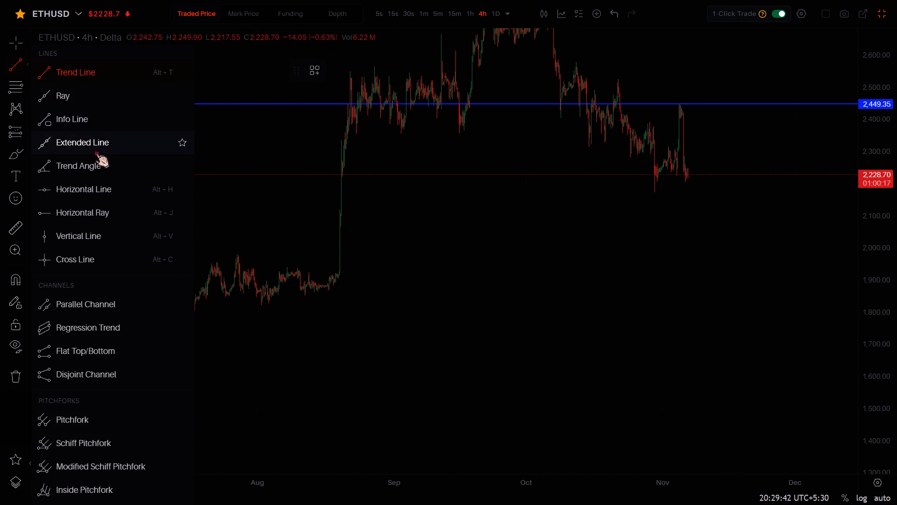
click(128, 71)
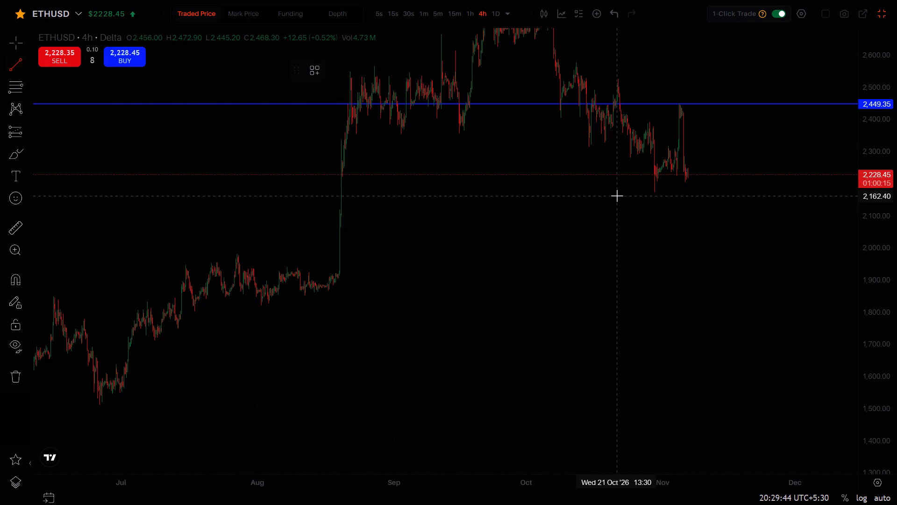
drag(617, 193, 704, 191)
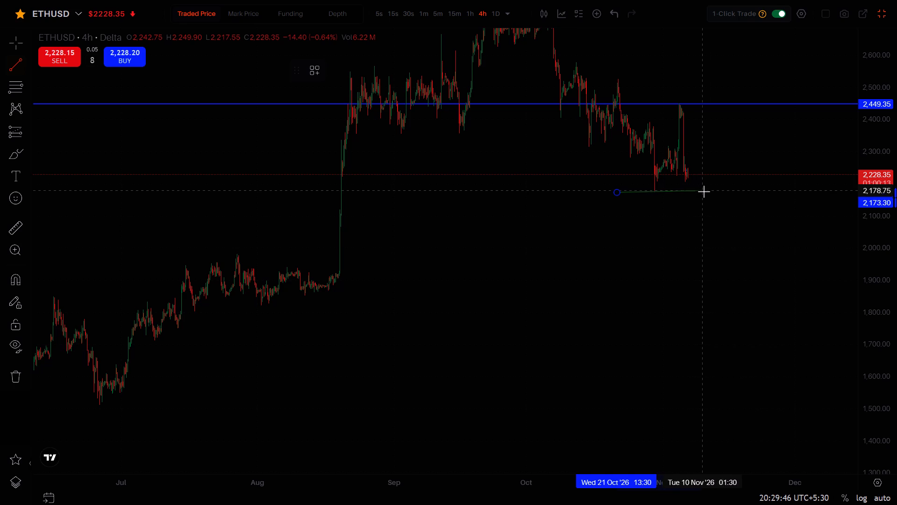
drag(704, 191, 711, 192)
click(711, 192)
click(697, 230)
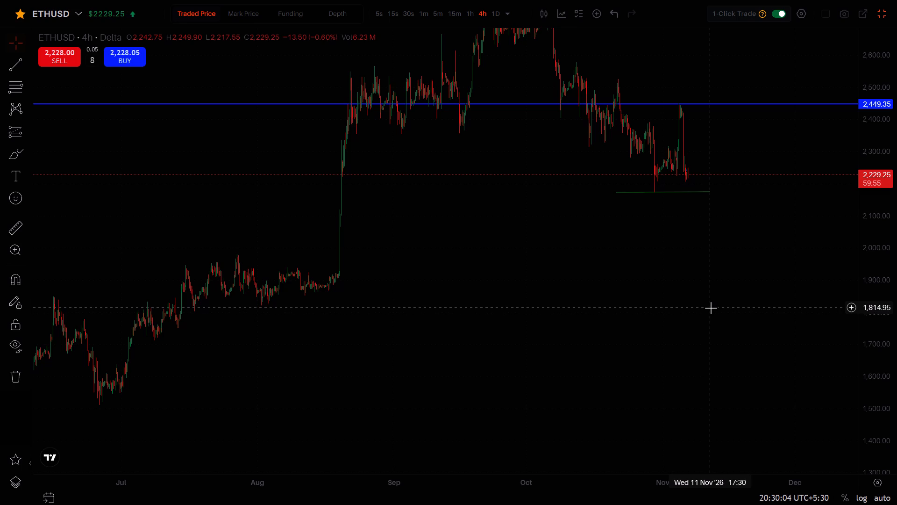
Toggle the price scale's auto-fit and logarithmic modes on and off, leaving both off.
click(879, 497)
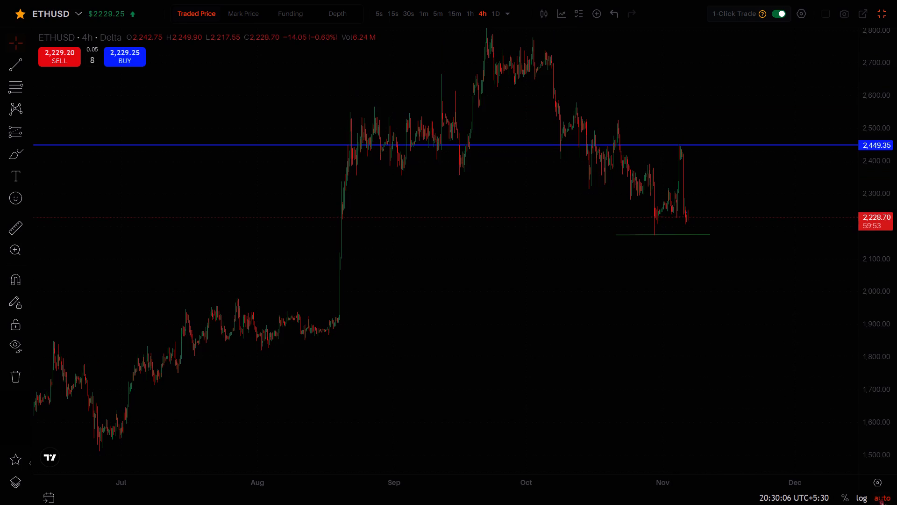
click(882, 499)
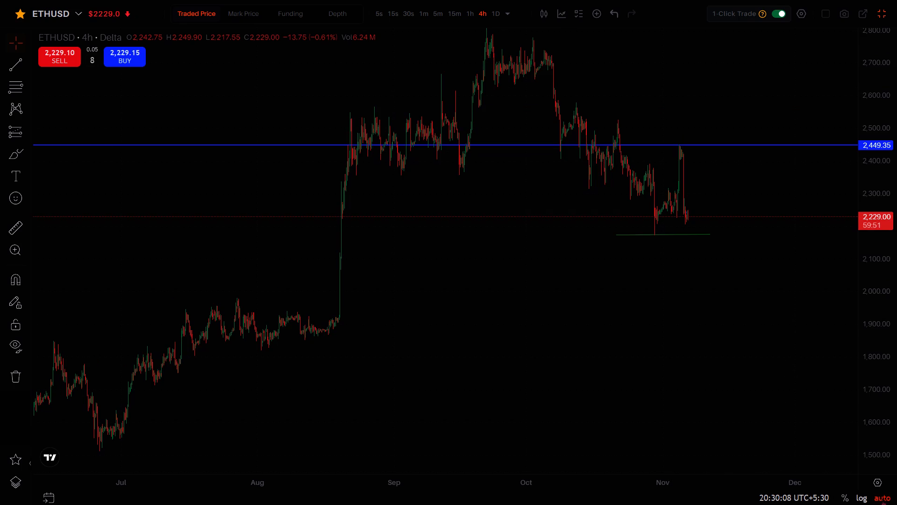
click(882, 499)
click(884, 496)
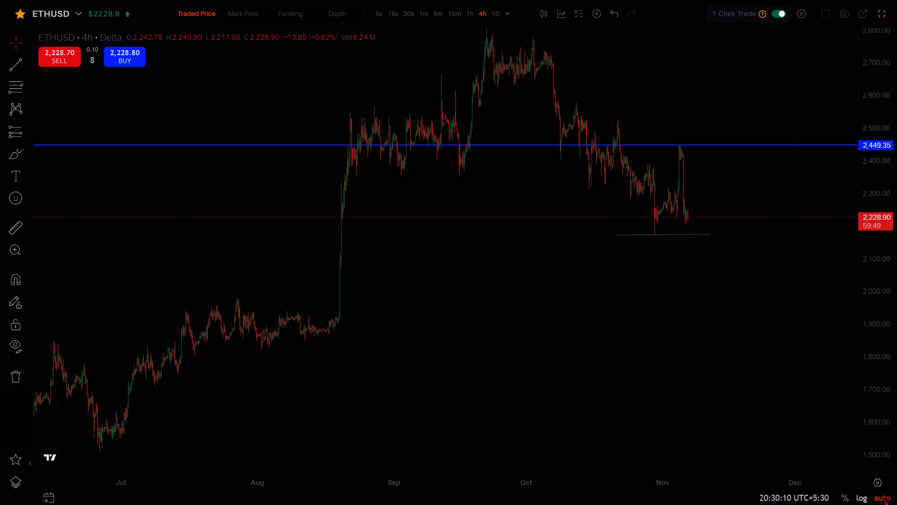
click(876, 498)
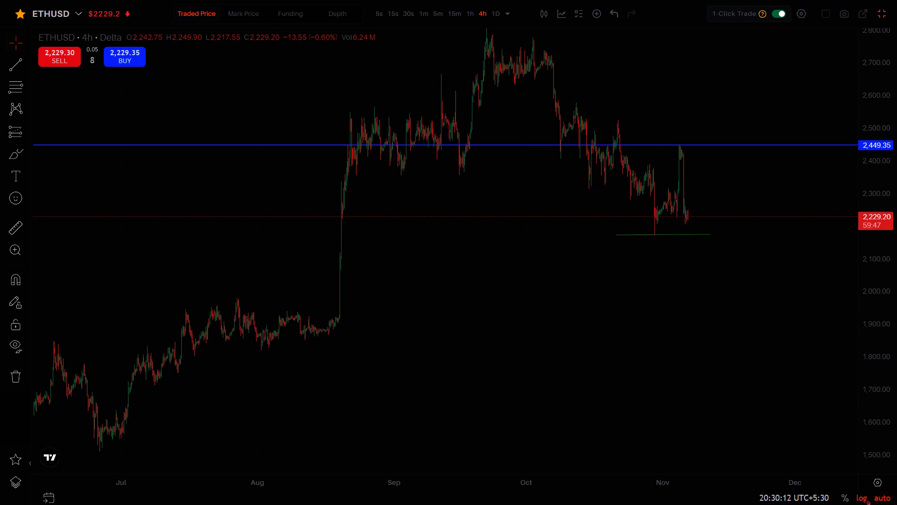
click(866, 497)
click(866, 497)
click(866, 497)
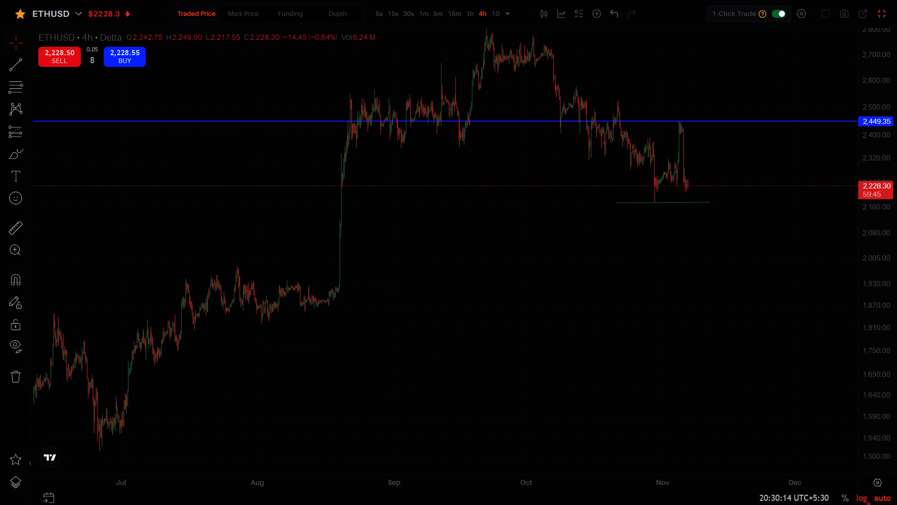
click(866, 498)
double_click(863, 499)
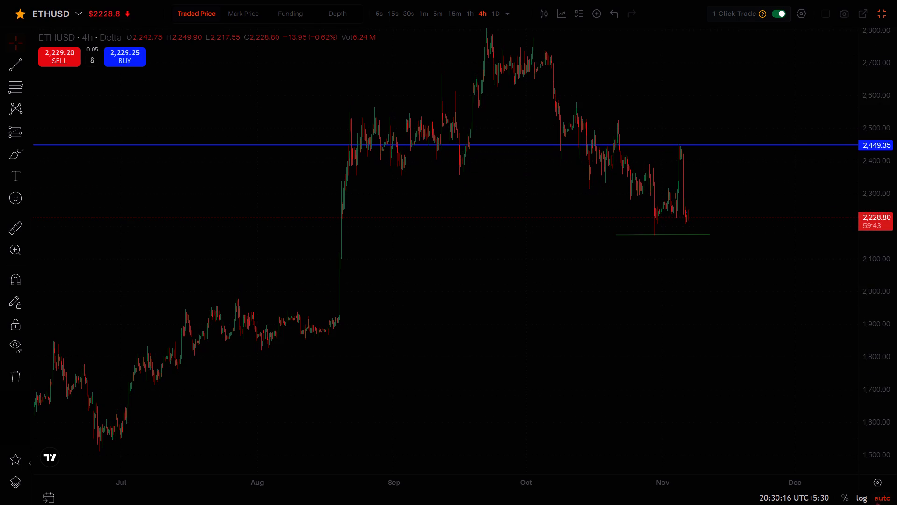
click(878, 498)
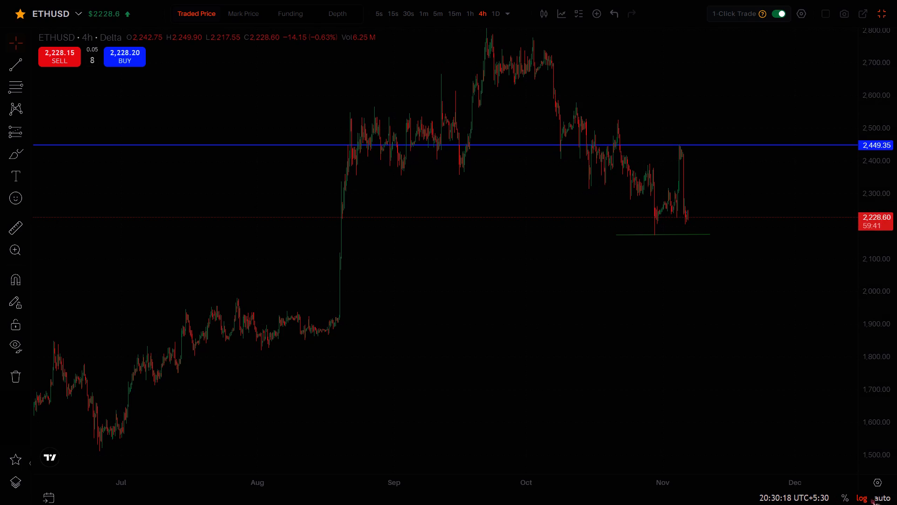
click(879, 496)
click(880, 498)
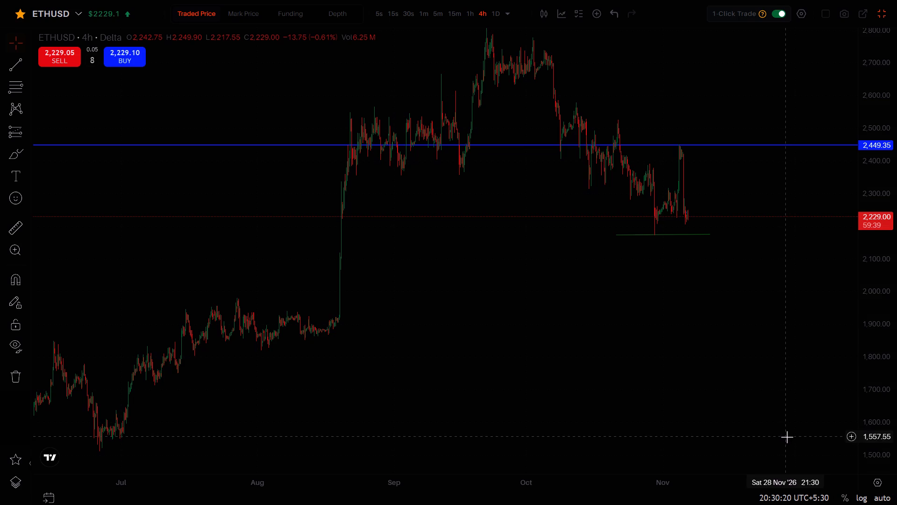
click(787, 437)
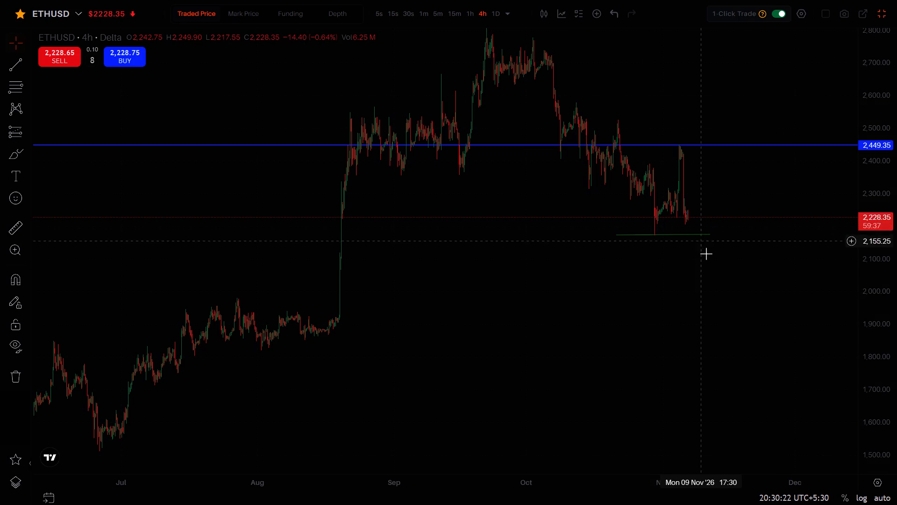
Switch the ETHUSD chart to the 1-hour timeframe.
scroll(706, 256, up, 2)
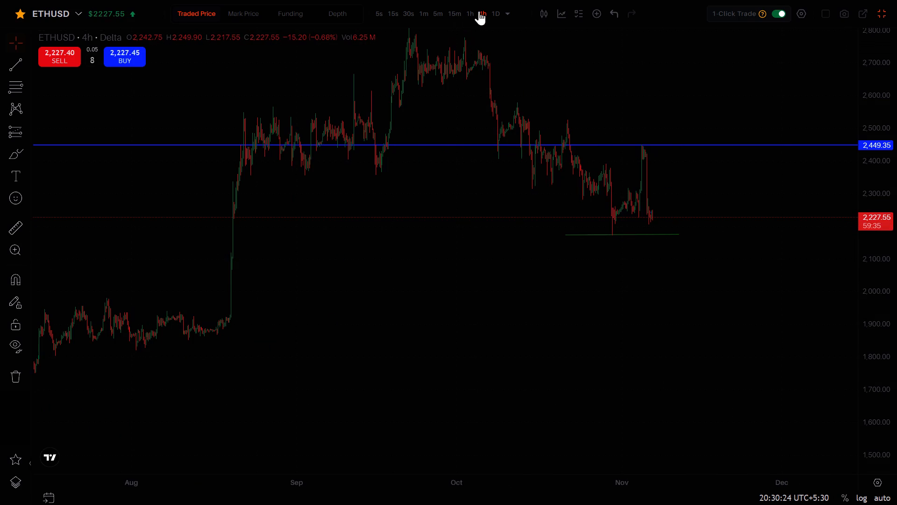
click(473, 11)
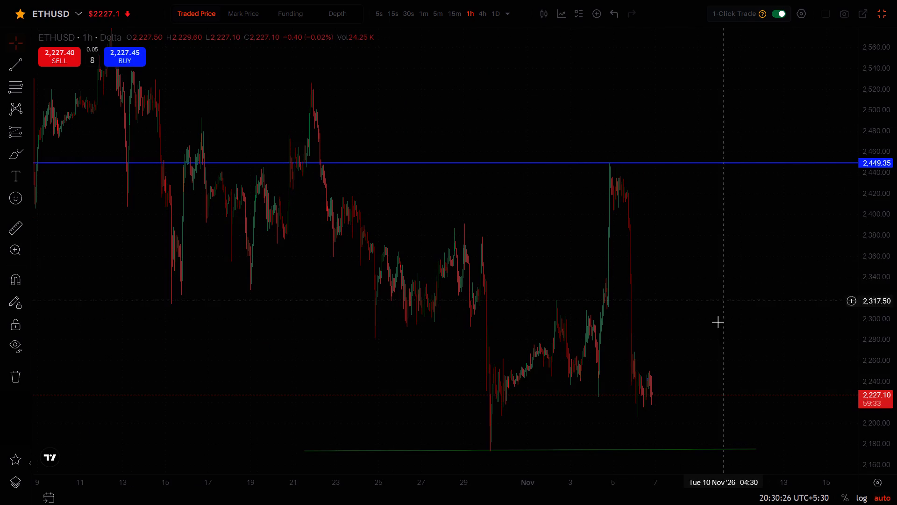
Shift the green support trend line slightly so that it starts at about 2,171.60 on 21 Oct.
click(682, 449)
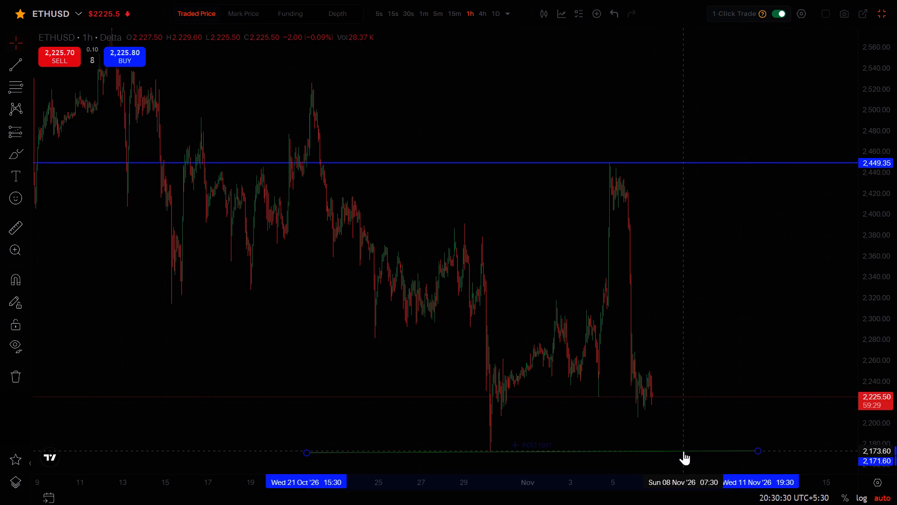
click(725, 361)
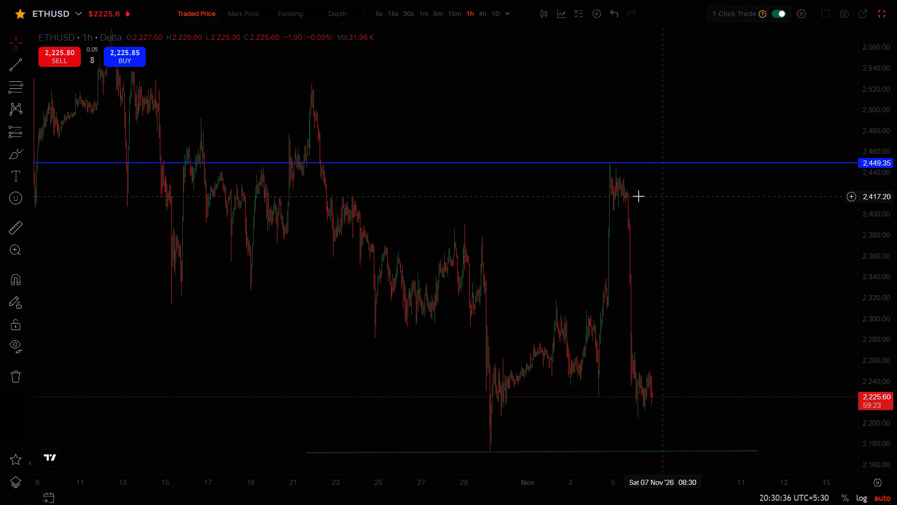
Move the blue horizontal line down to the 2,420.00 price level.
drag(405, 164, 406, 178)
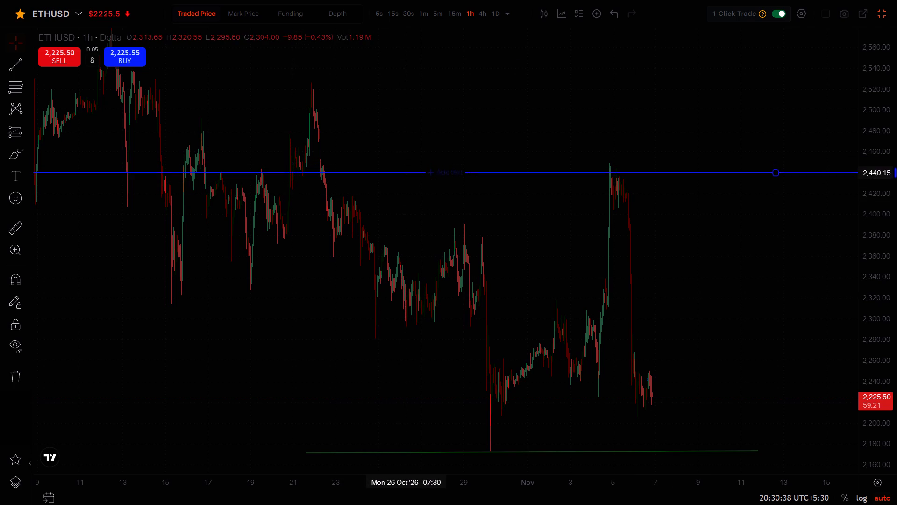
drag(406, 178, 406, 194)
click(406, 194)
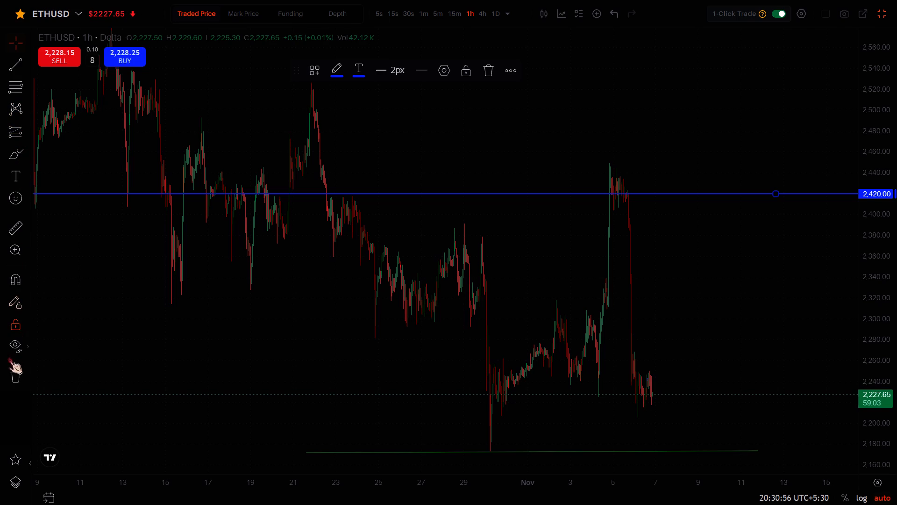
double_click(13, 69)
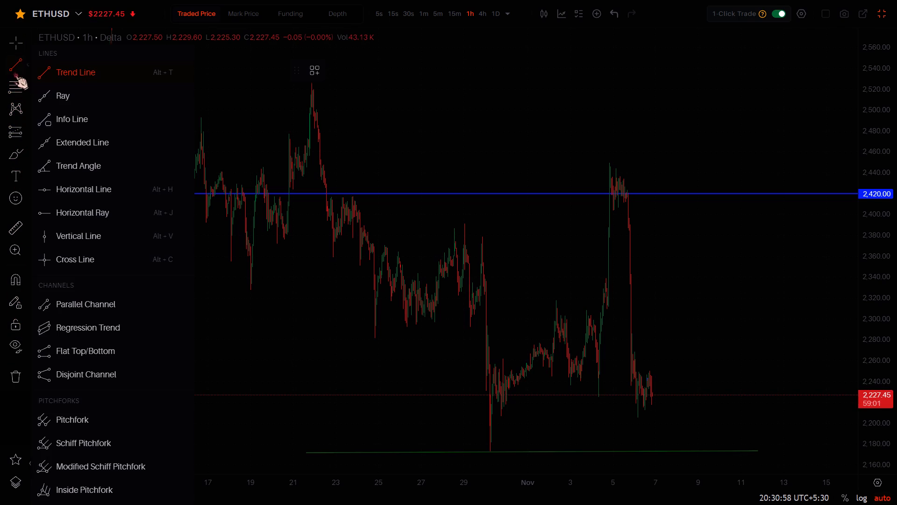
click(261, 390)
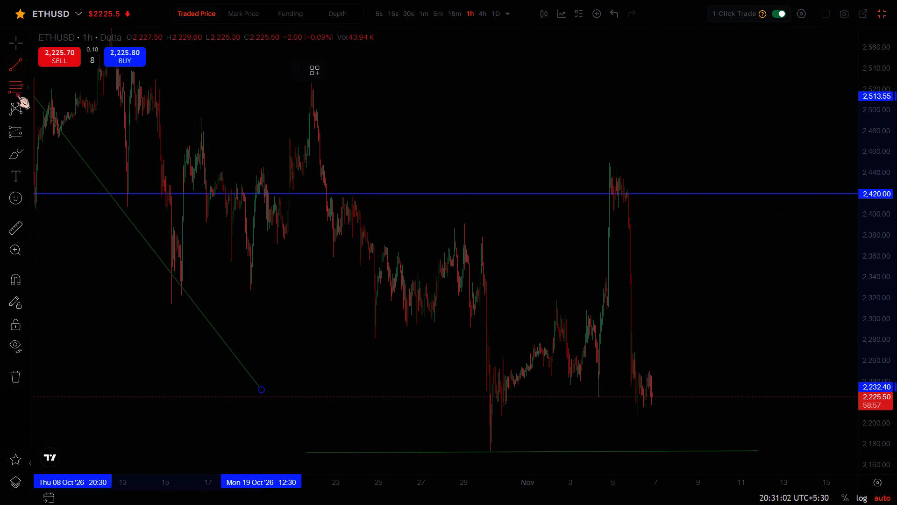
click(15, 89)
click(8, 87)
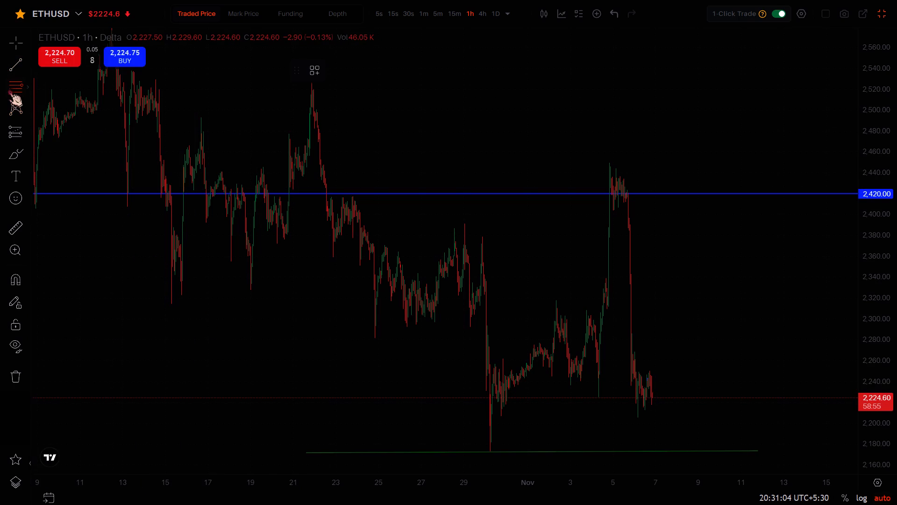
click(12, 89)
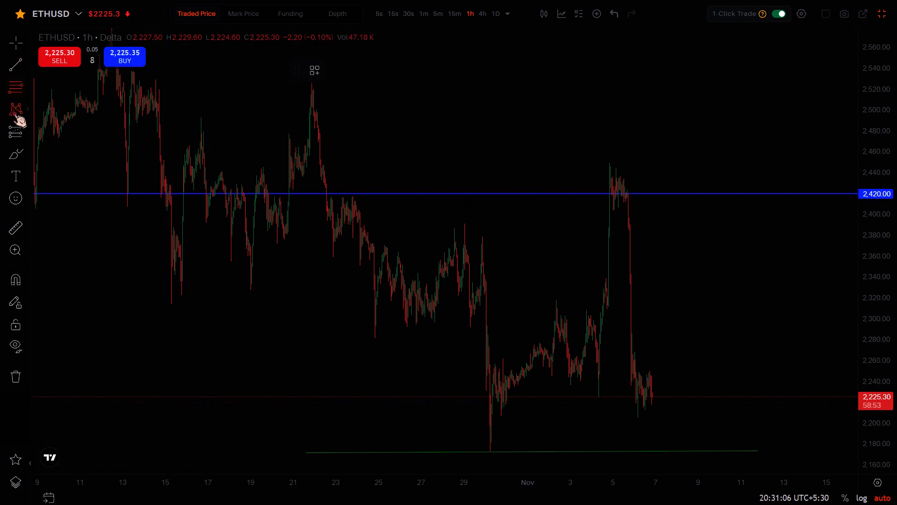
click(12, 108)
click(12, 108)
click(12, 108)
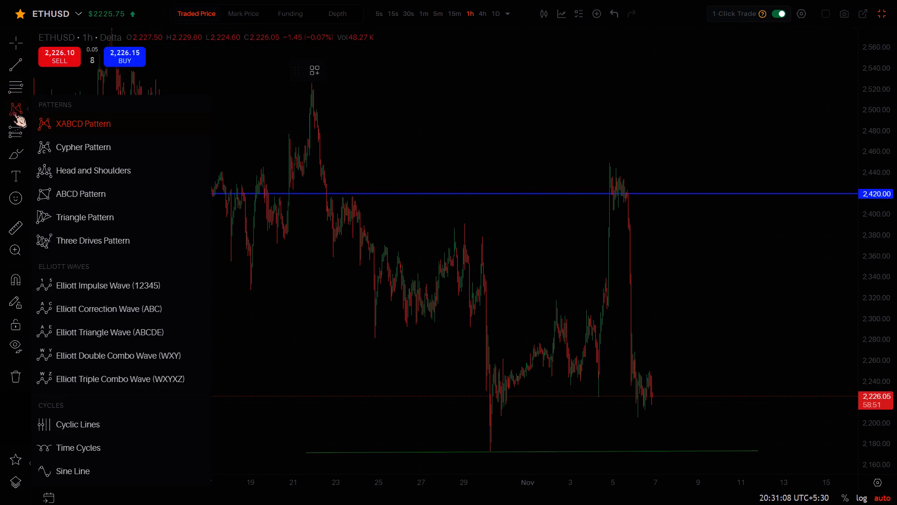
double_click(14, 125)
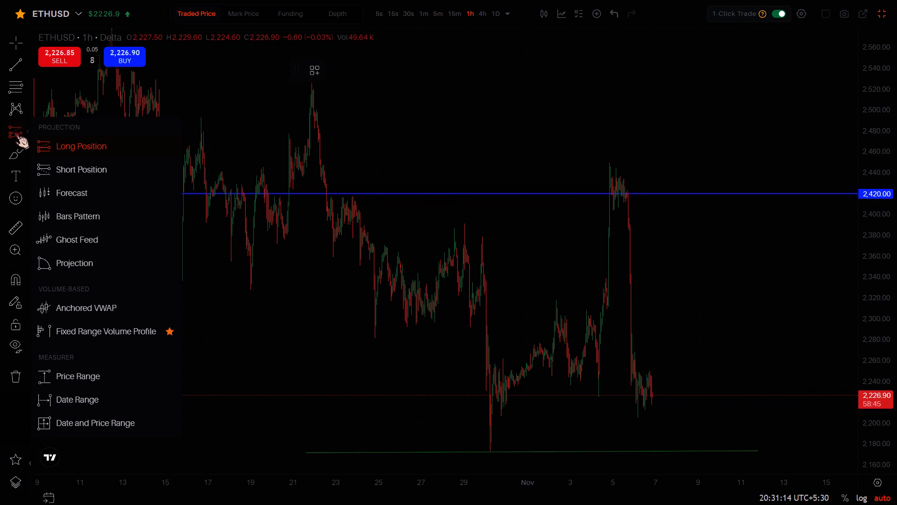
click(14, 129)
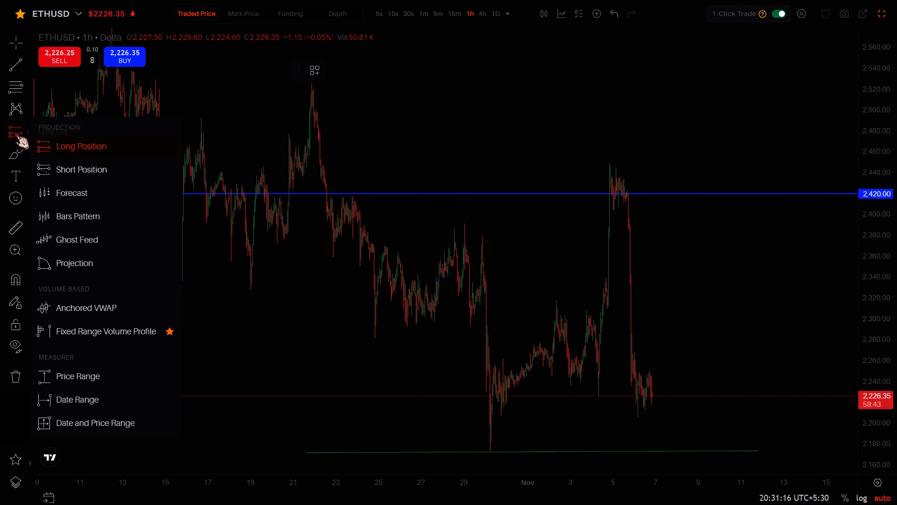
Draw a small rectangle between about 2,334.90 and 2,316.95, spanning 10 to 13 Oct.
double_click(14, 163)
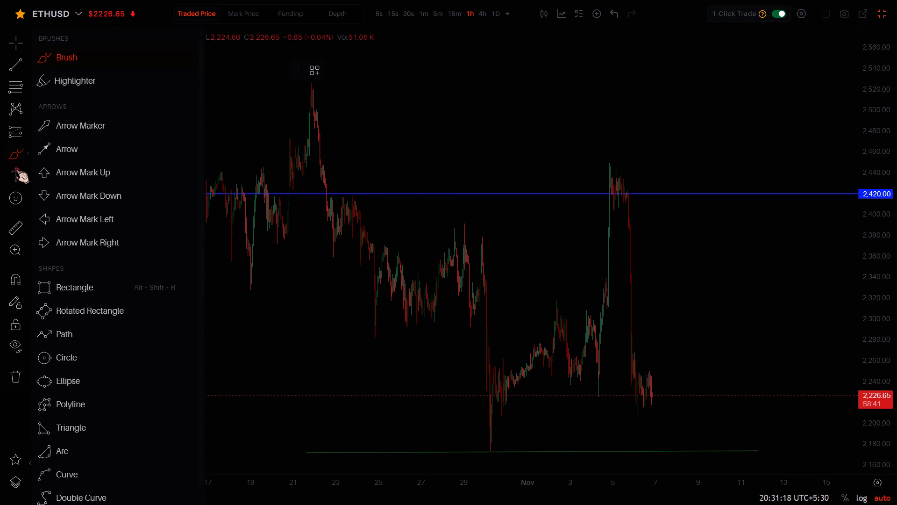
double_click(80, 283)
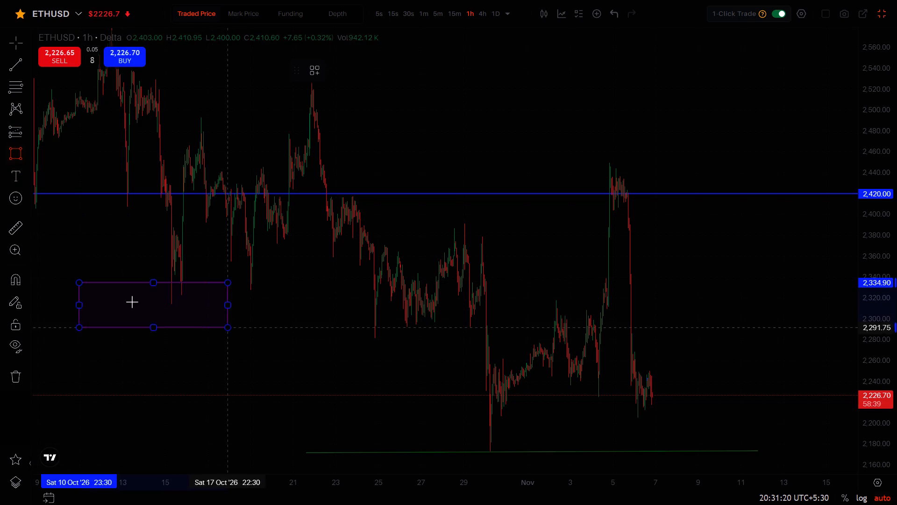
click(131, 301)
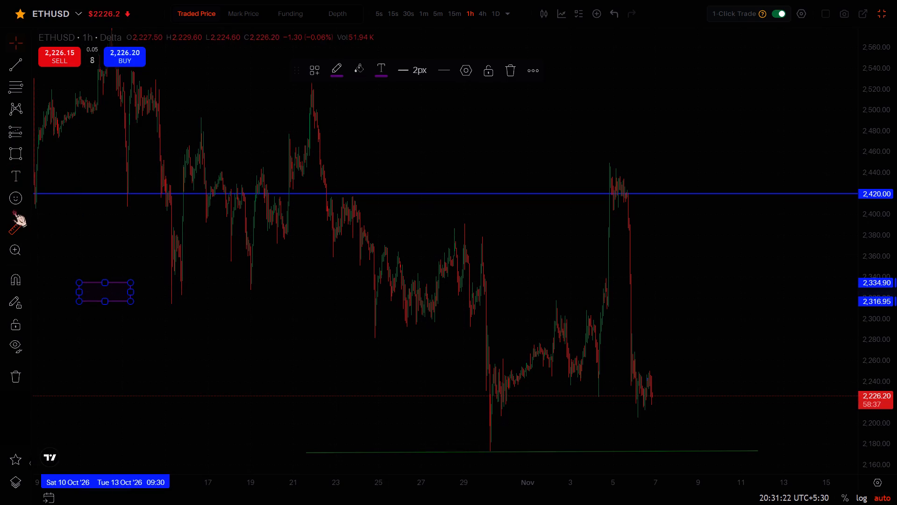
Draw a rectangle marking the support zone between about 2,220 and 2,206, from 30 Oct to 7 Nov.
click(13, 159)
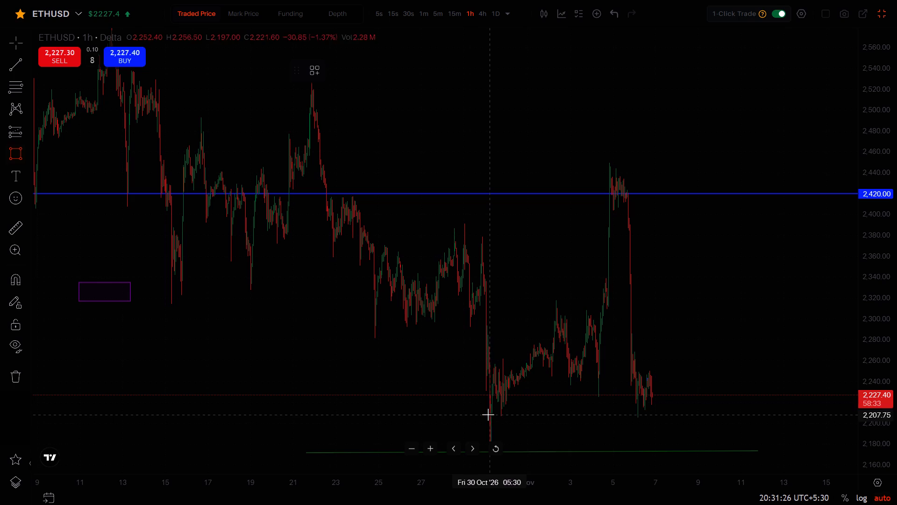
drag(499, 403, 525, 415)
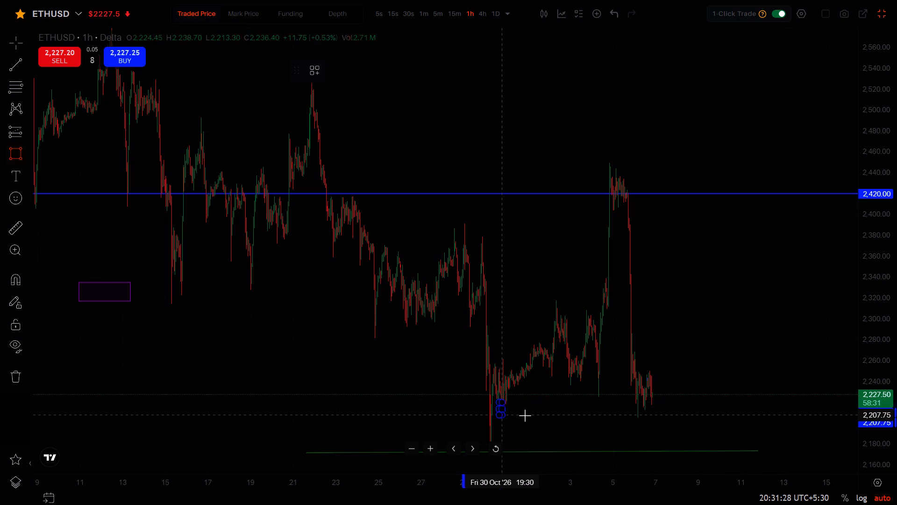
drag(525, 415, 671, 416)
click(671, 416)
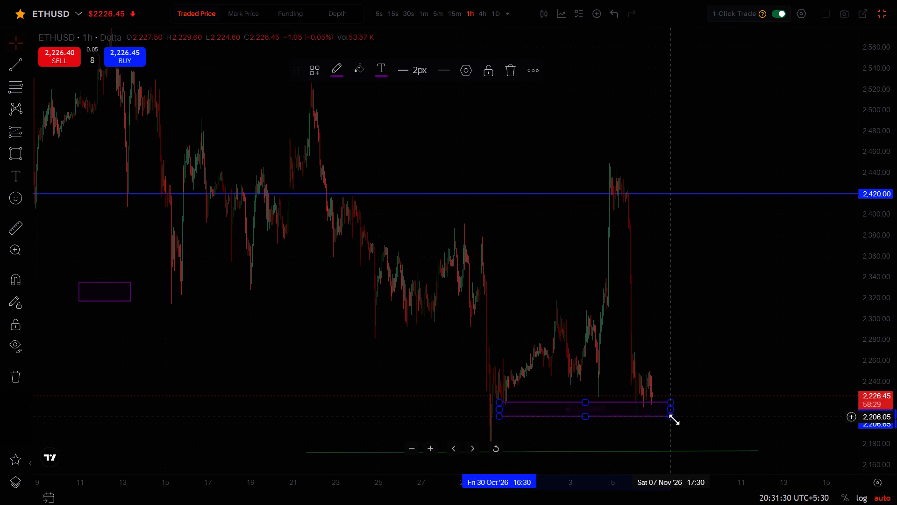
click(745, 427)
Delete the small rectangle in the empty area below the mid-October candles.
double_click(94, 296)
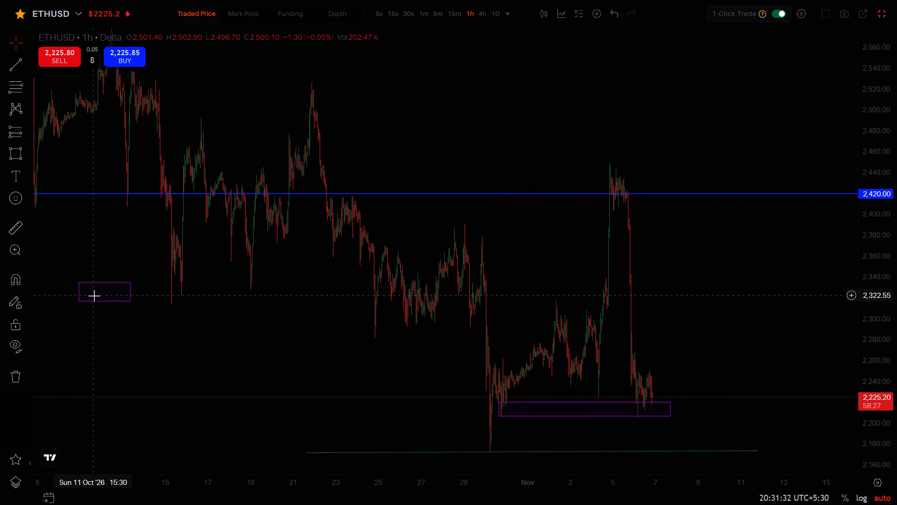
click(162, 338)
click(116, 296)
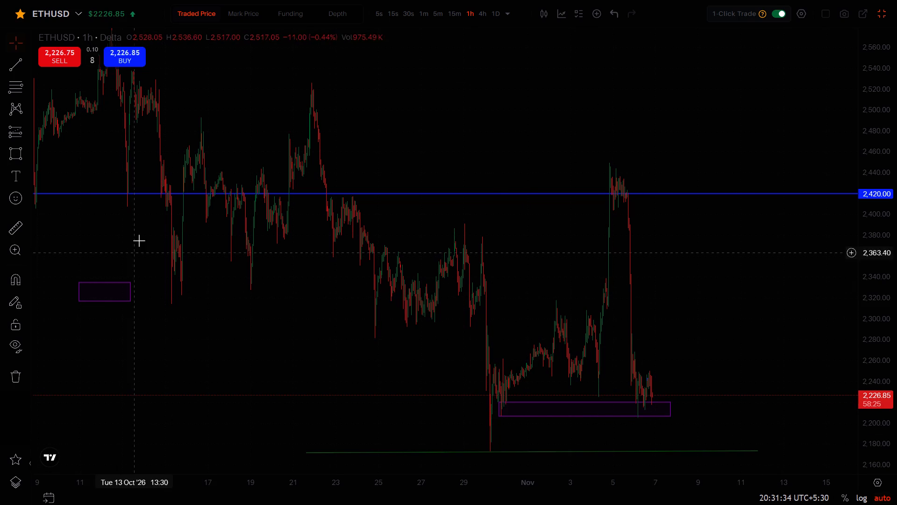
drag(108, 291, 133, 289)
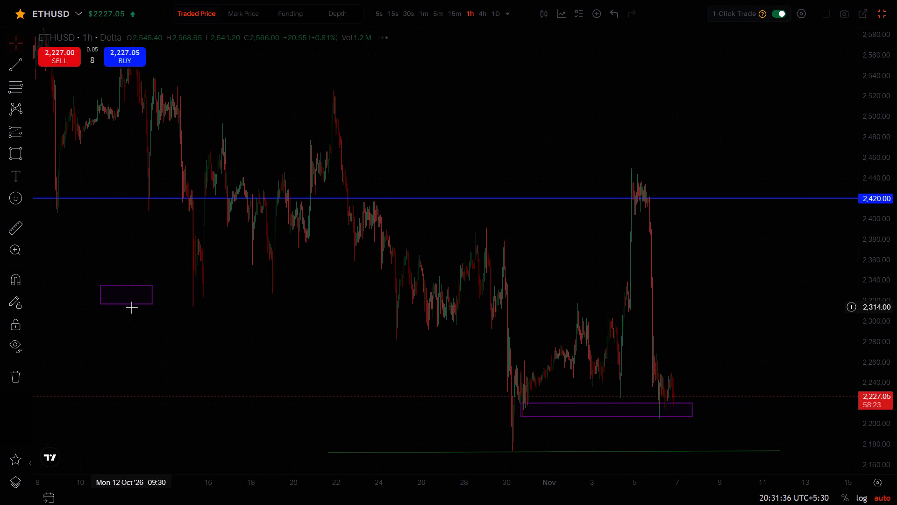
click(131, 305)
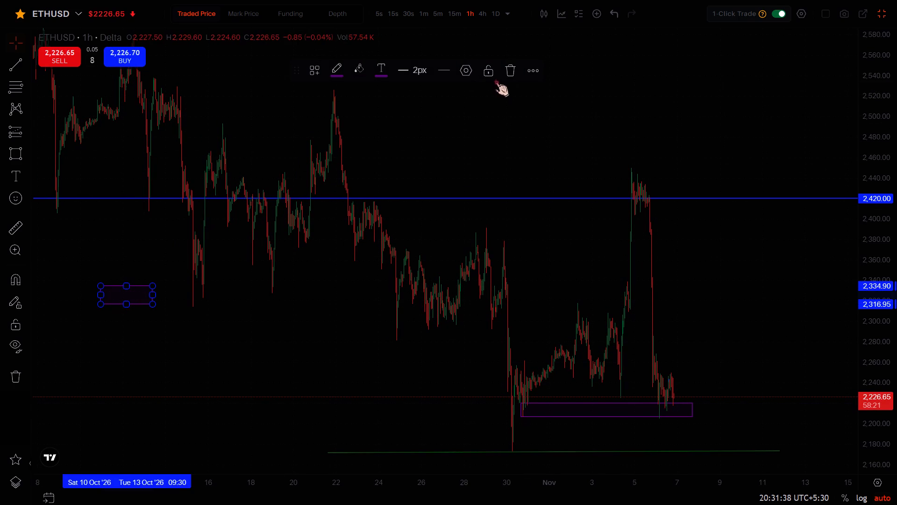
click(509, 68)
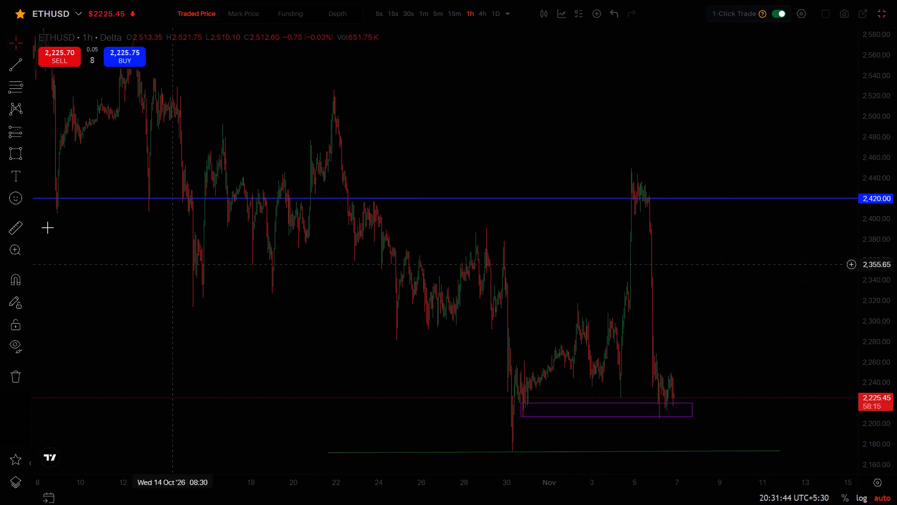
Draw a short, nearly horizontal trend line at about 2,253 above the latest highs, starting on 6 Nov.
click(10, 67)
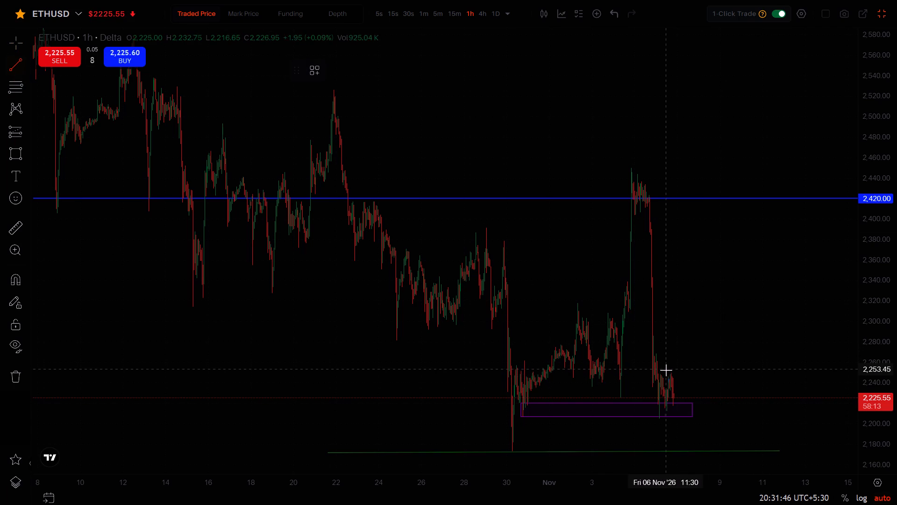
drag(665, 370, 686, 368)
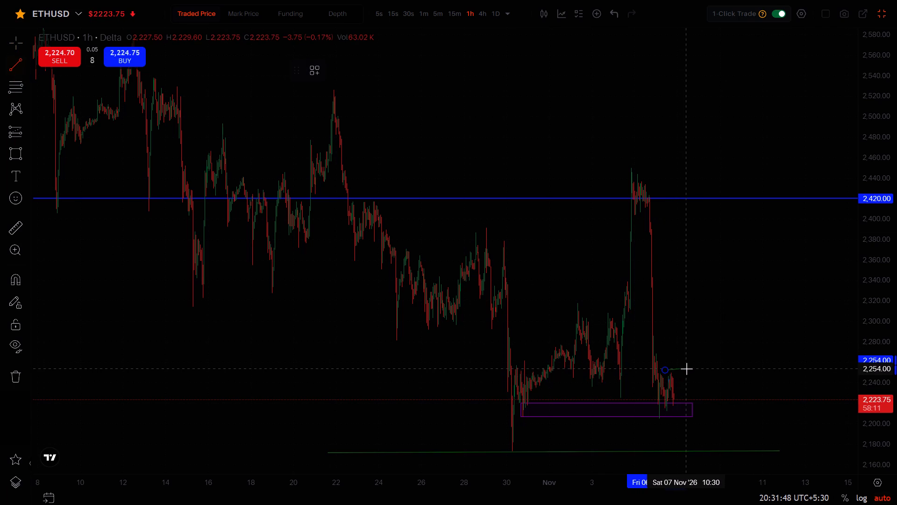
click(691, 370)
click(705, 340)
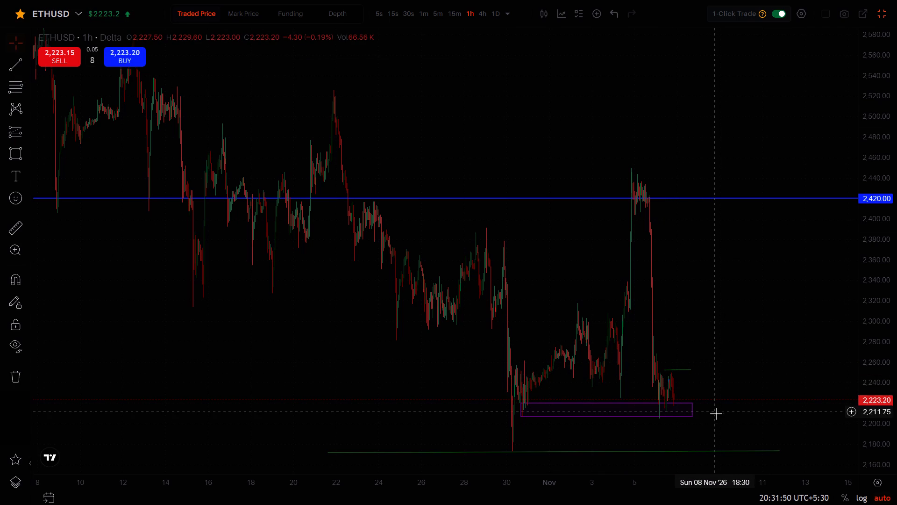
Switch the ETHUSD chart to the 15-minute timeframe.
scroll(727, 417, up, 2)
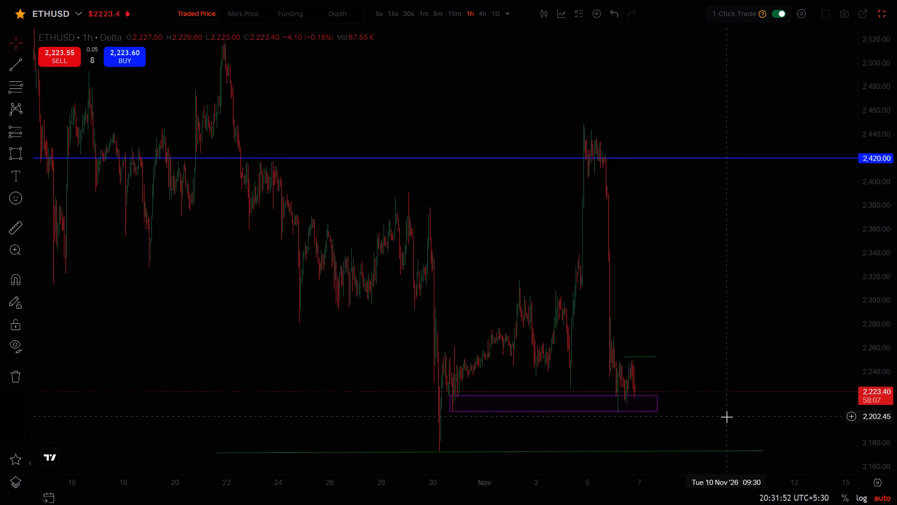
scroll(726, 417, up, 7)
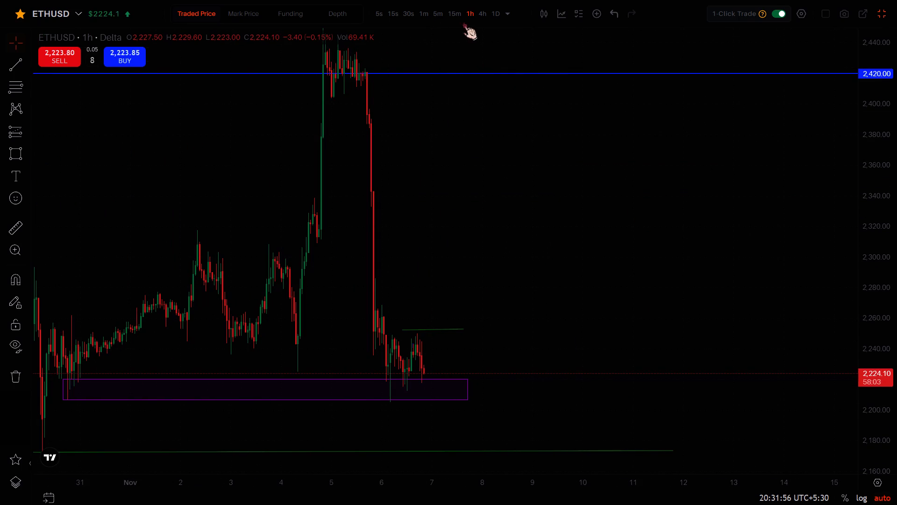
click(457, 16)
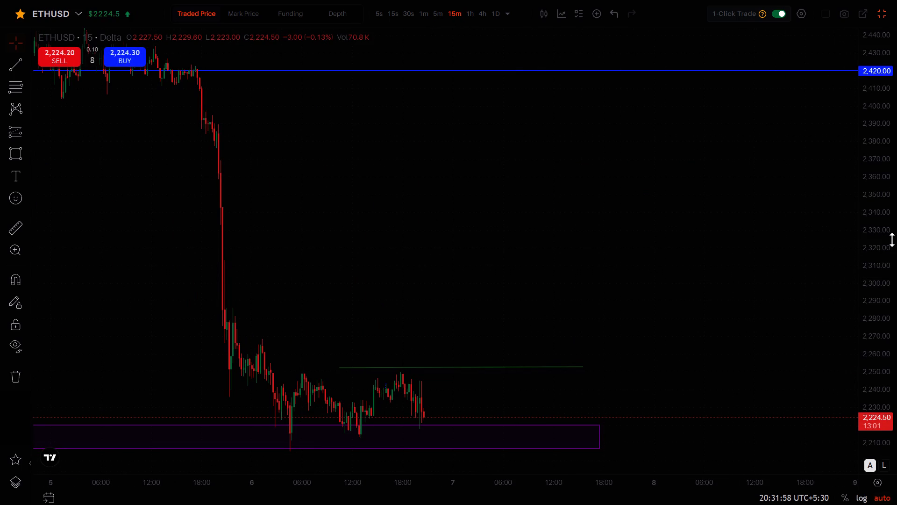
Resize the purple support rectangle to span about 2,206 to 2,215 and end at 16:30 on 7 Nov.
scroll(890, 239, up, 4)
drag(718, 337, 716, 183)
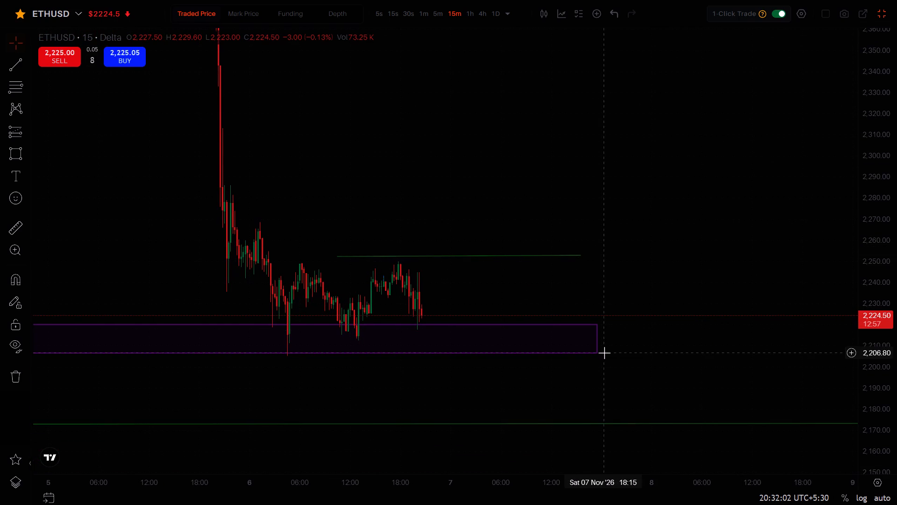
drag(597, 354, 596, 341)
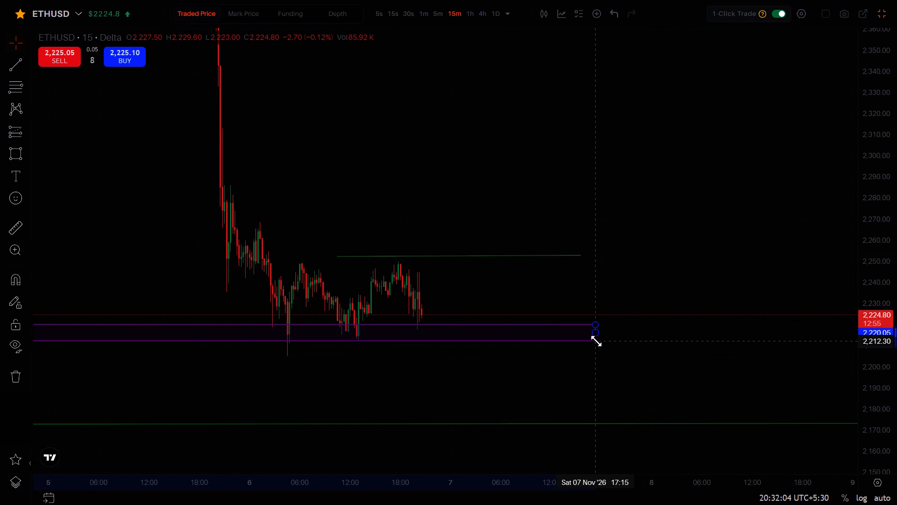
drag(596, 341, 589, 354)
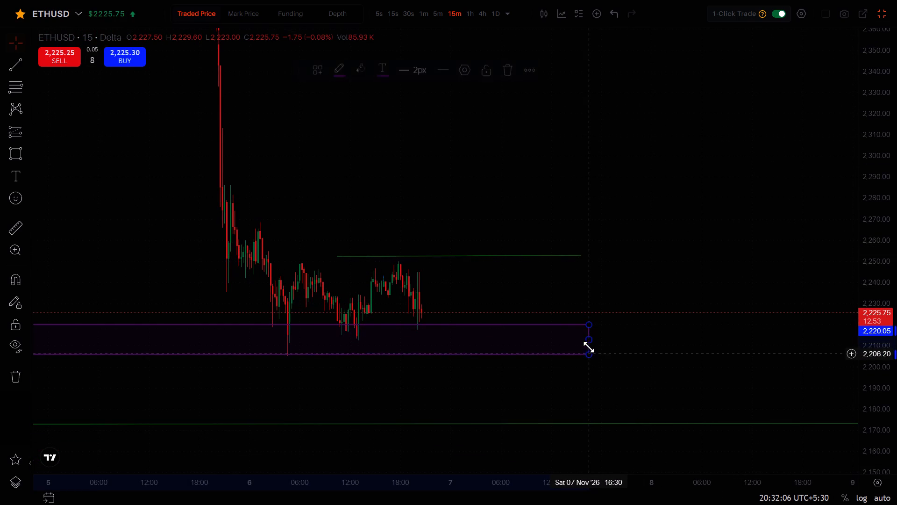
drag(592, 325, 590, 336)
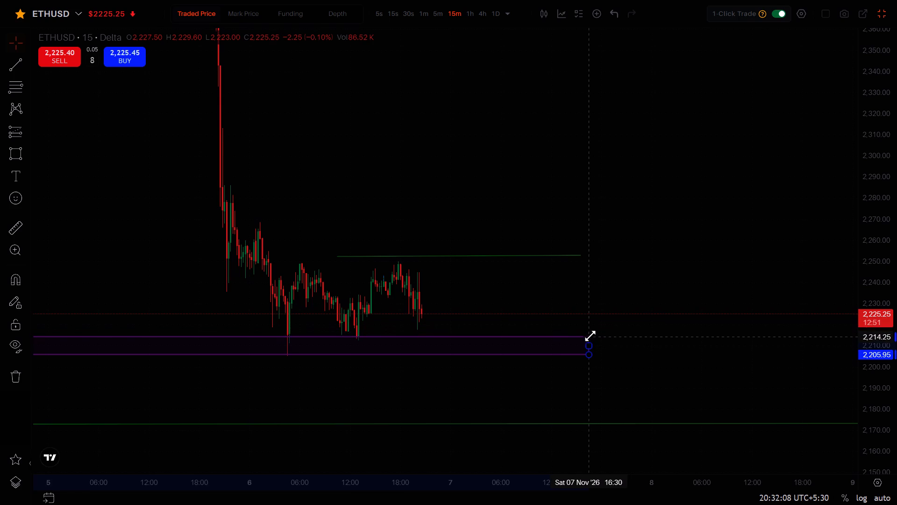
drag(590, 336, 590, 335)
drag(655, 342, 659, 343)
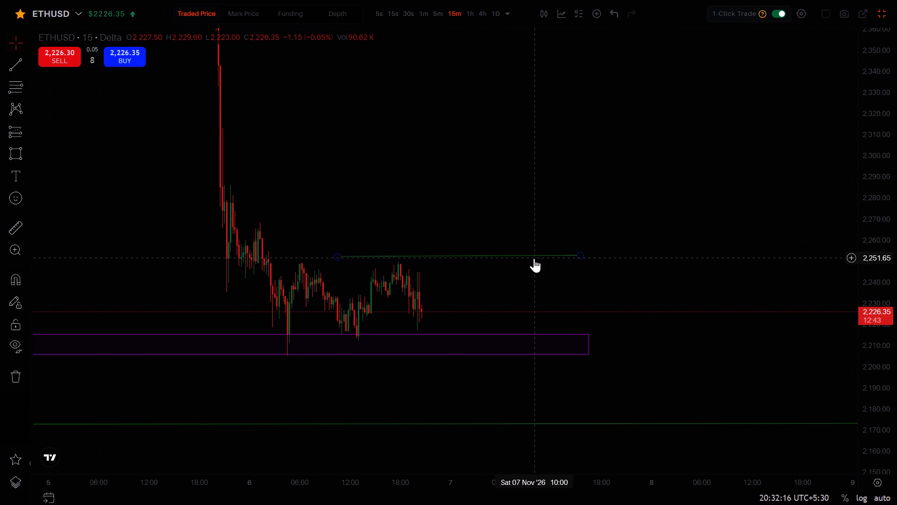
Move the short green resistance line to about 2,250, starting at 04:00 on 6 Nov, so it touches the recent highs.
drag(534, 257, 490, 260)
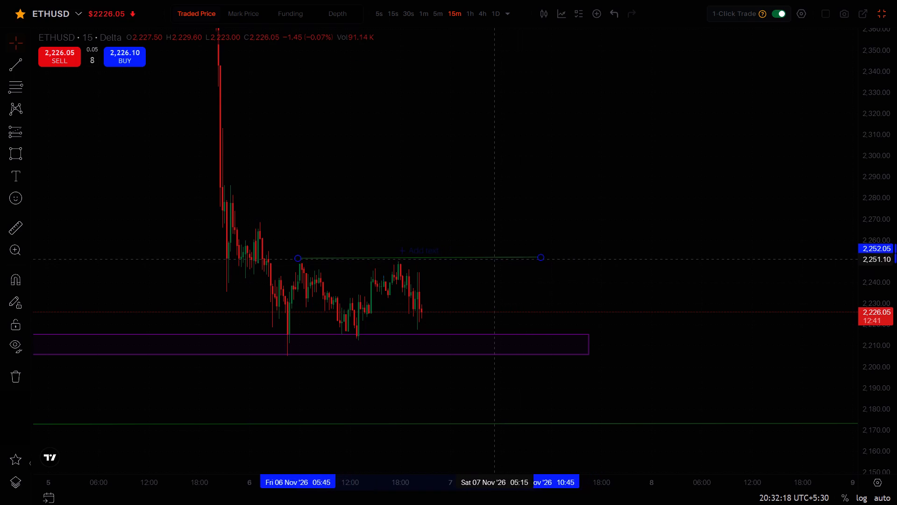
drag(490, 260, 480, 263)
click(480, 263)
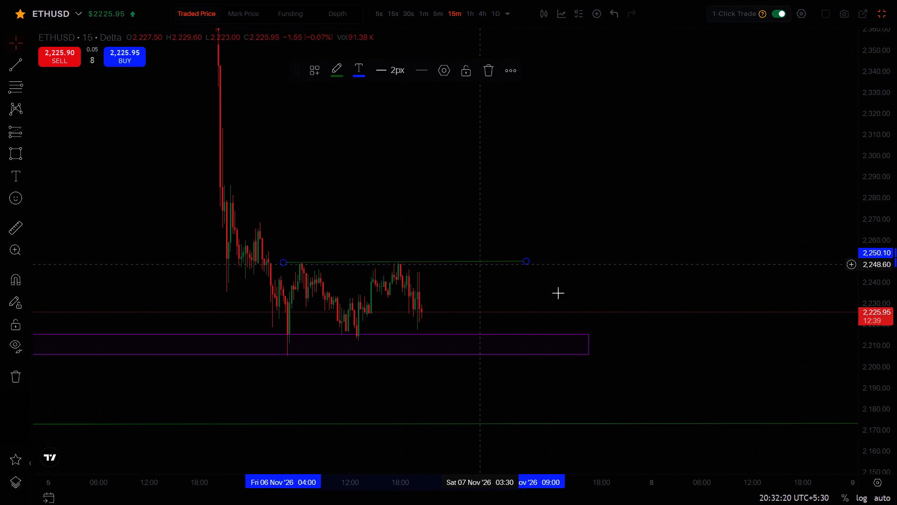
click(634, 309)
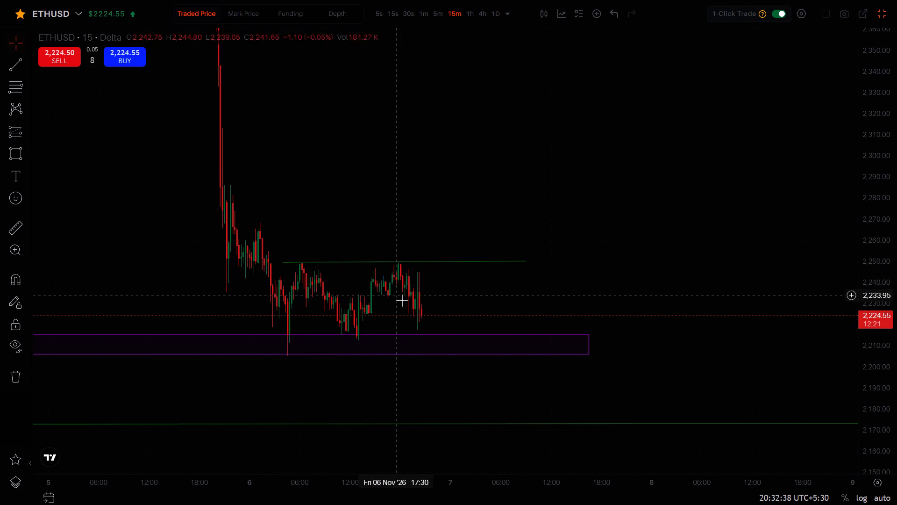
Add a text label reading "resistance" near the short green line above the 6 Nov highs.
click(454, 233)
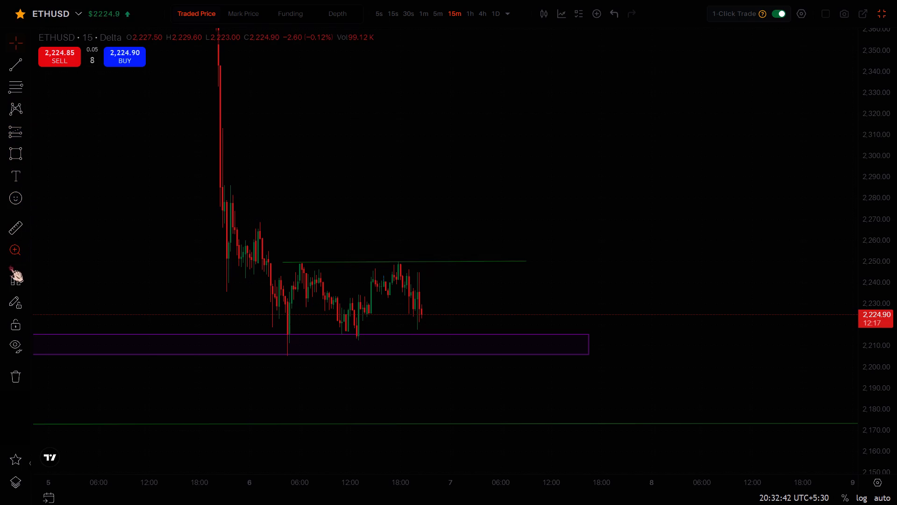
click(10, 178)
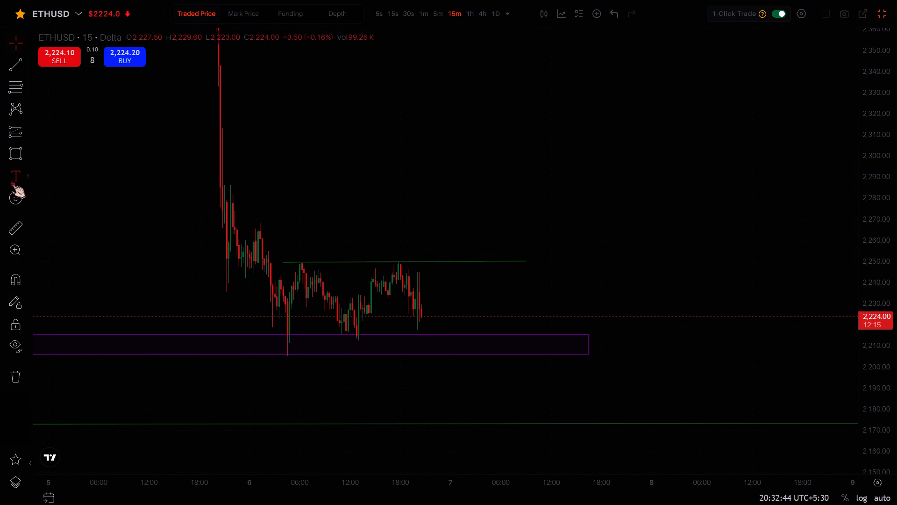
click(339, 248)
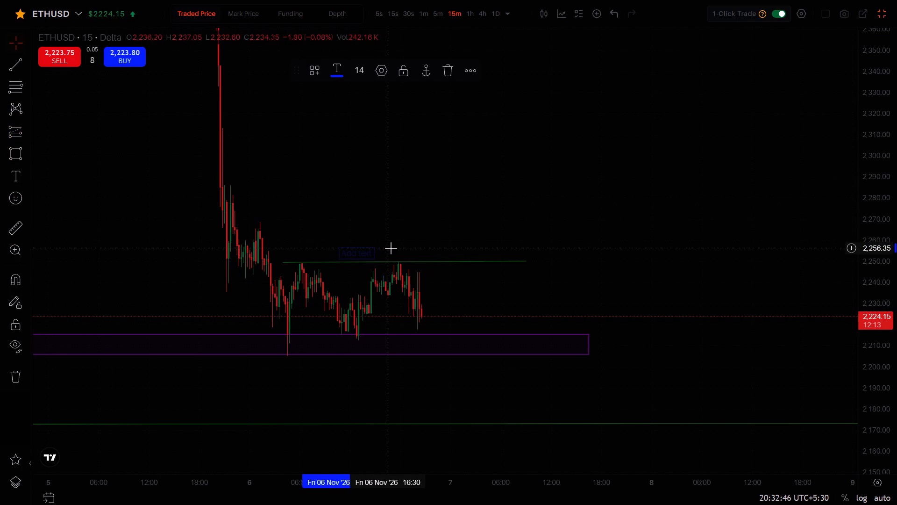
key(r)
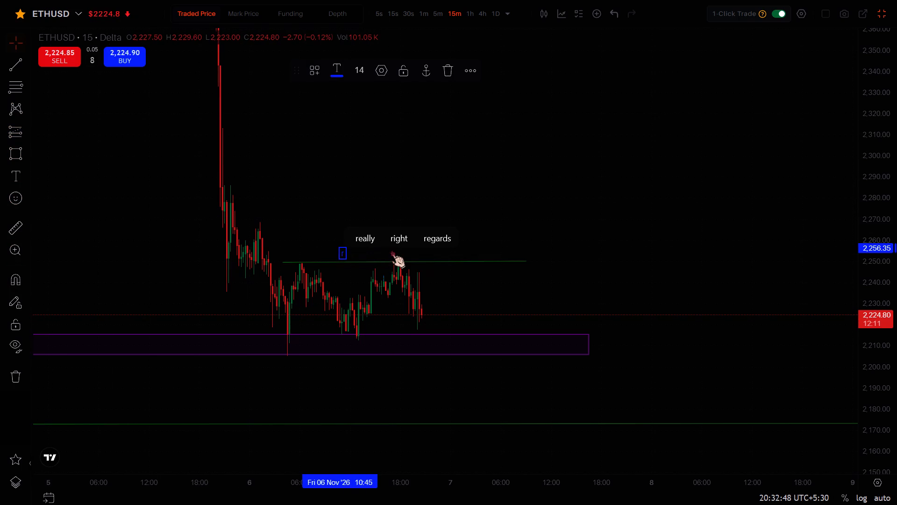
text(es)
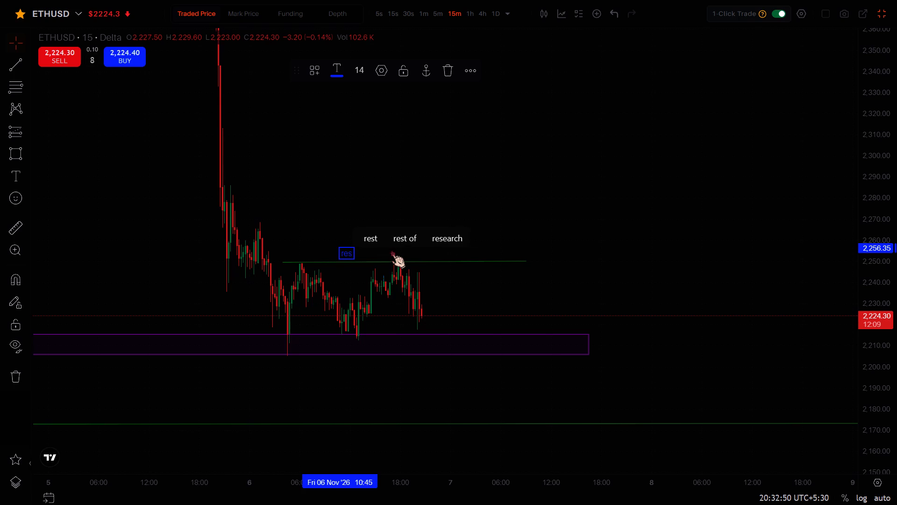
key(t)
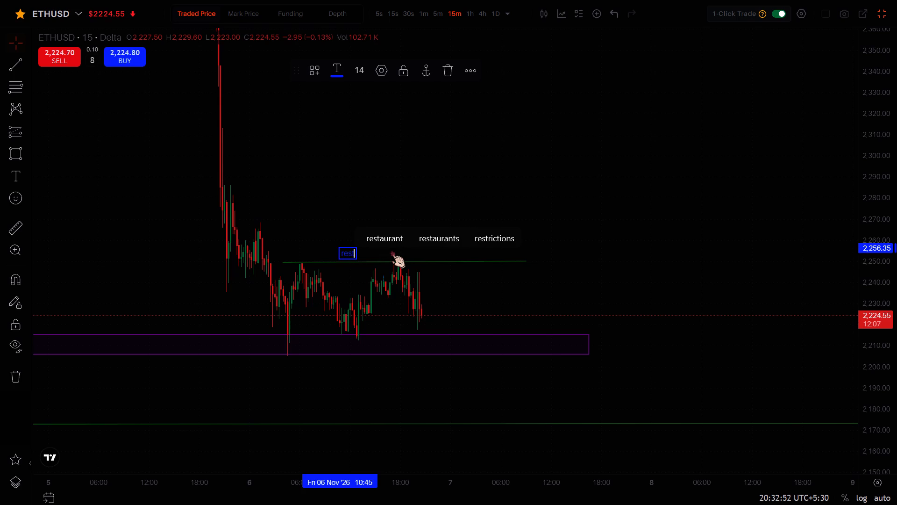
key(i)
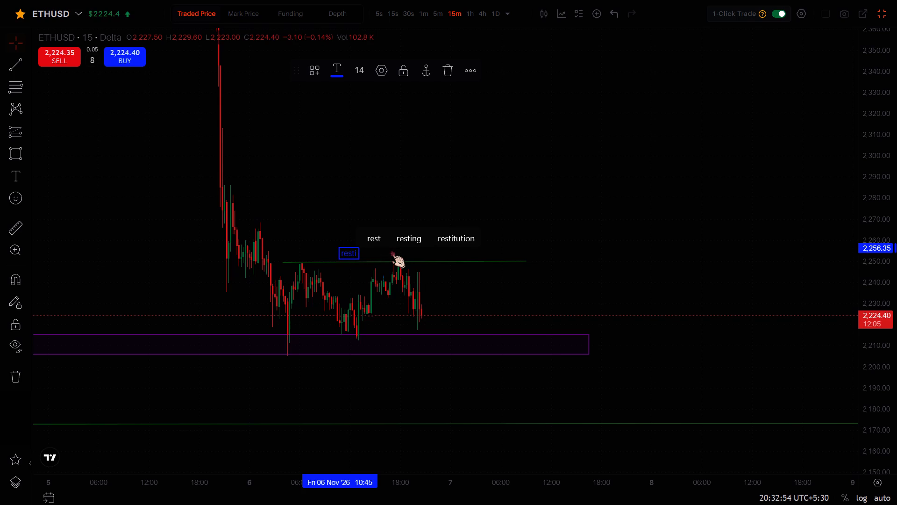
key(s)
key(t)
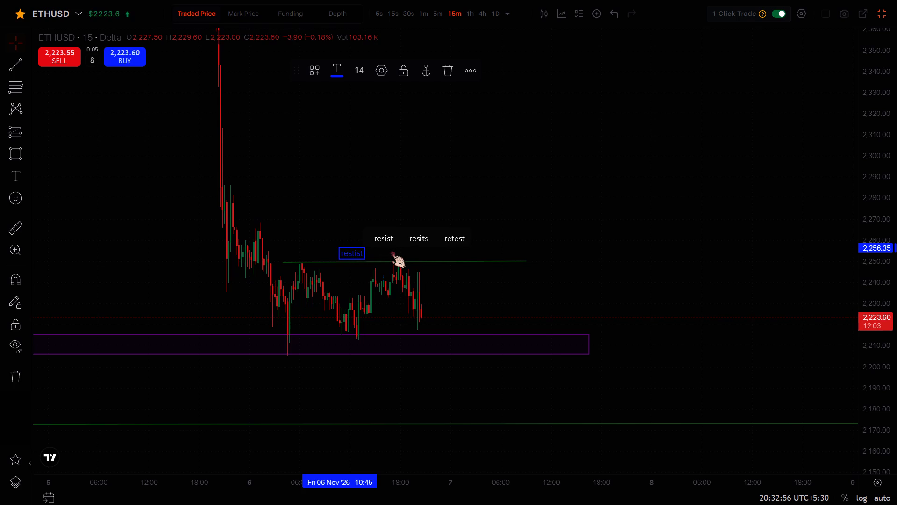
key(a)
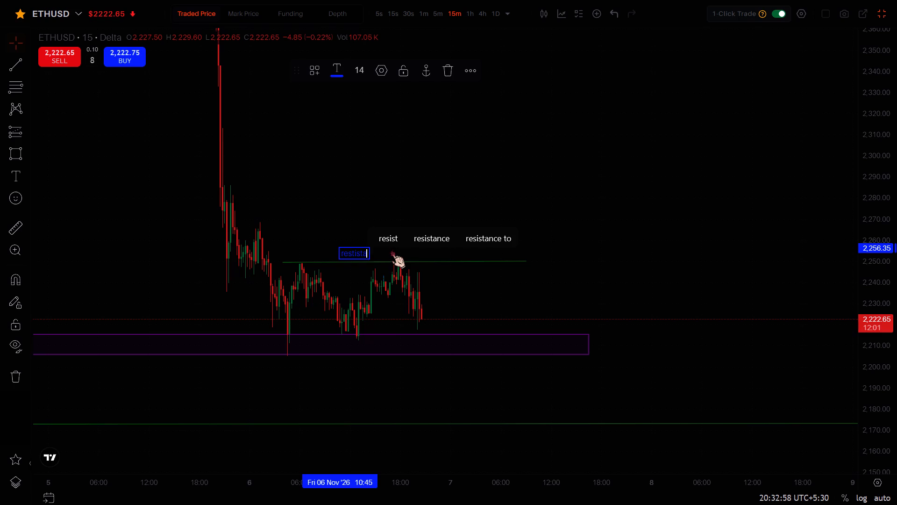
click(424, 238)
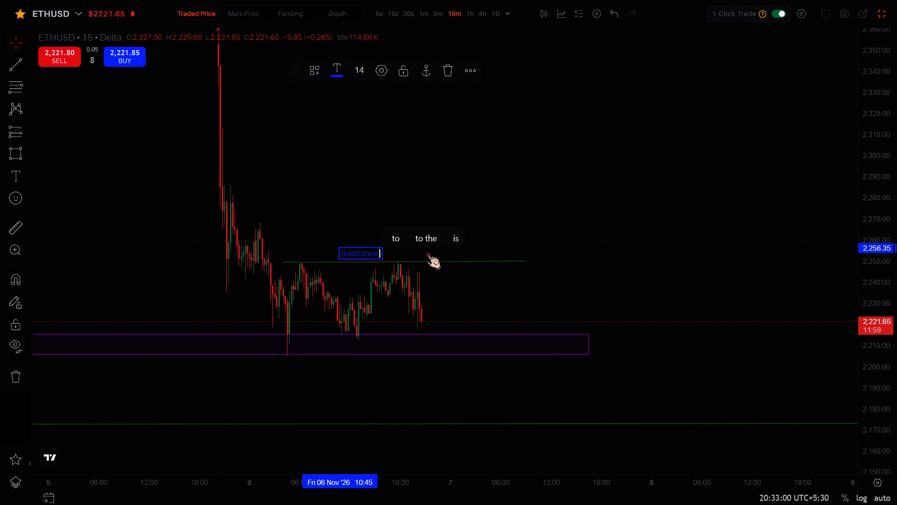
Set the resistance label to size 32 in white and move it just above the green line, anchored at about 2,262.
click(373, 251)
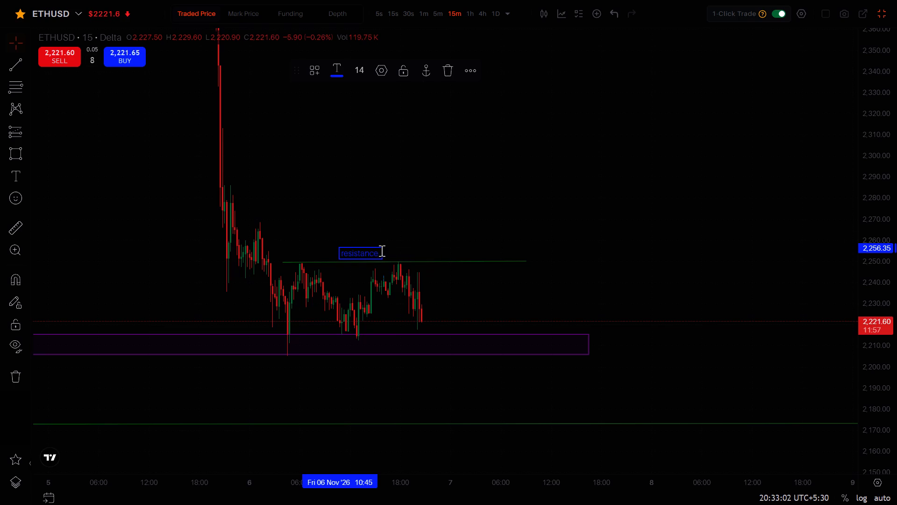
click(361, 69)
click(352, 307)
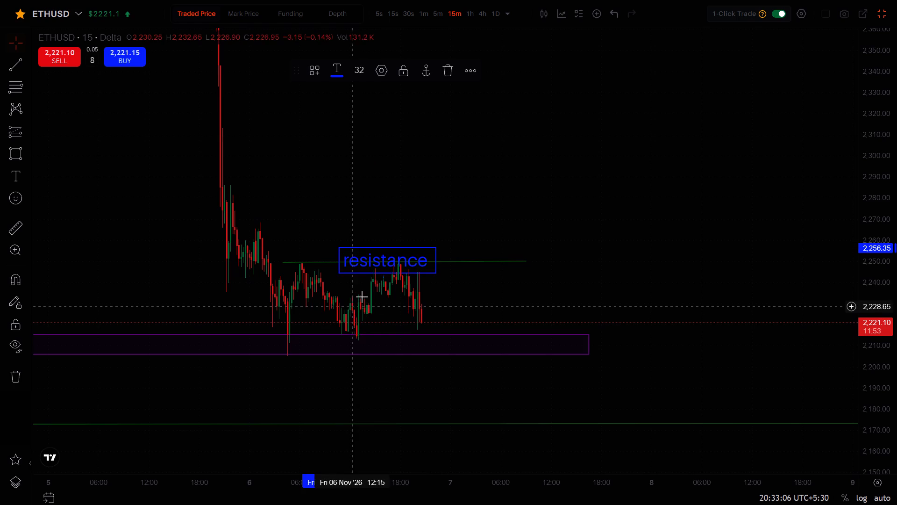
drag(399, 265, 403, 253)
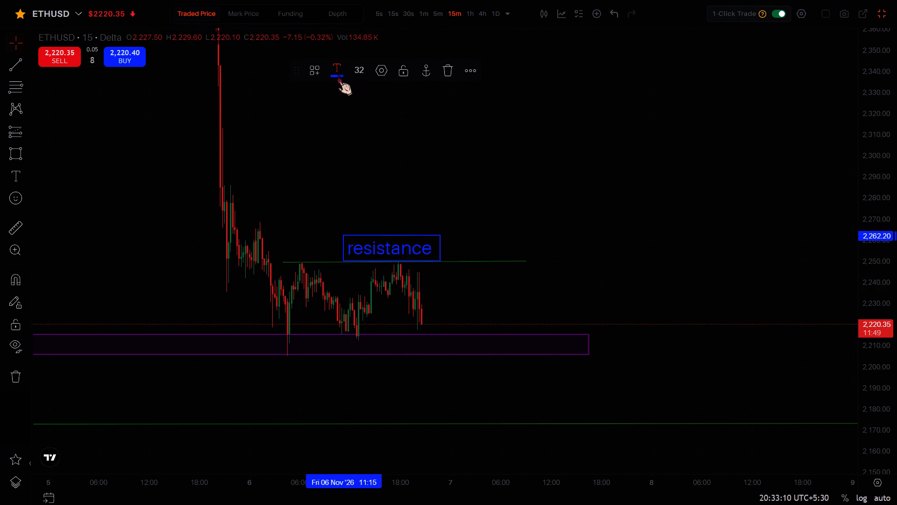
click(337, 75)
click(335, 97)
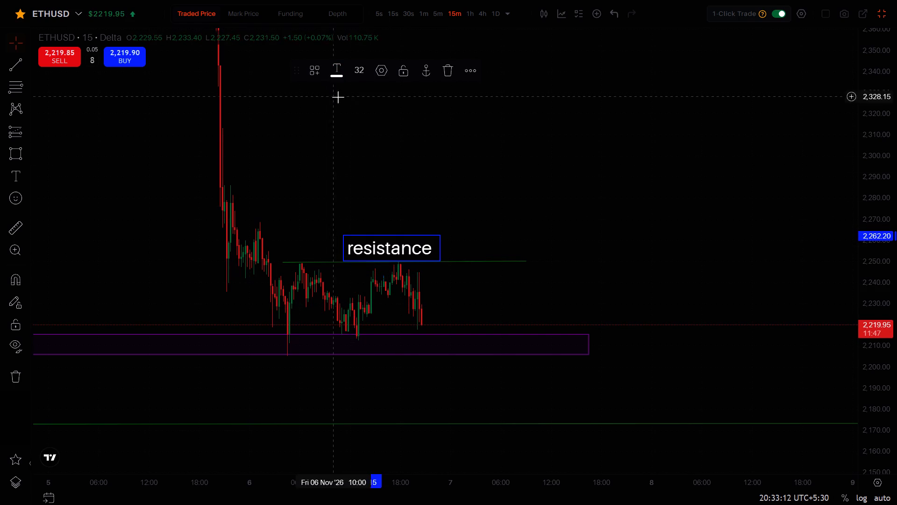
click(511, 150)
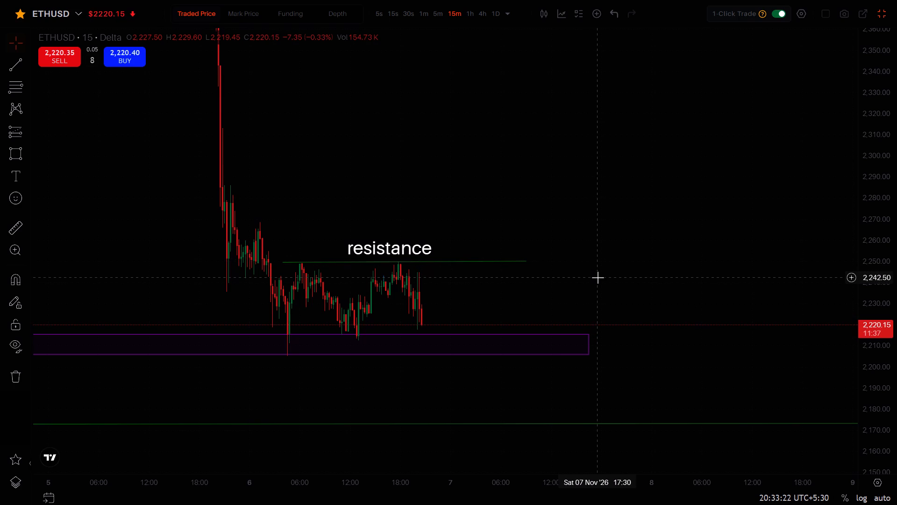
Examine the wider 15-minute ETHUSD price history from late October, including the support zone and the 2,420 line.
scroll(703, 295, down, 6)
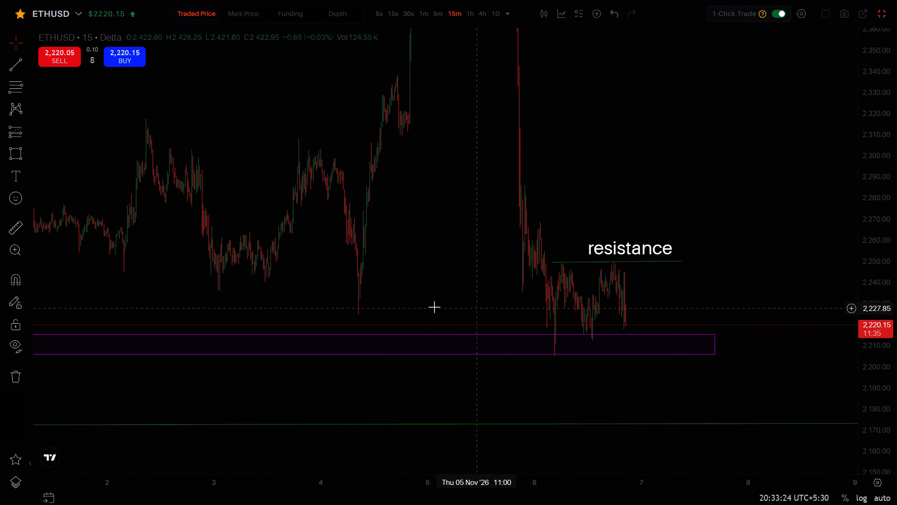
scroll(400, 298, down, 6)
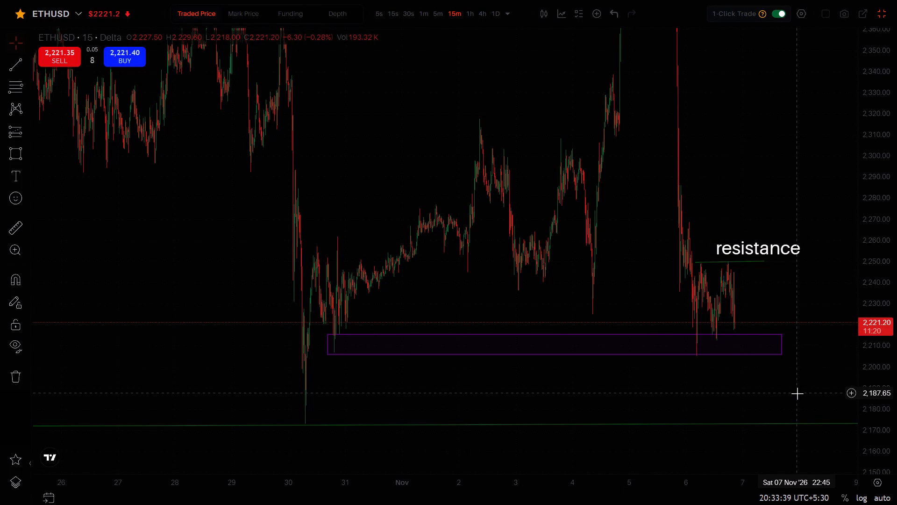
scroll(797, 393, up, 2)
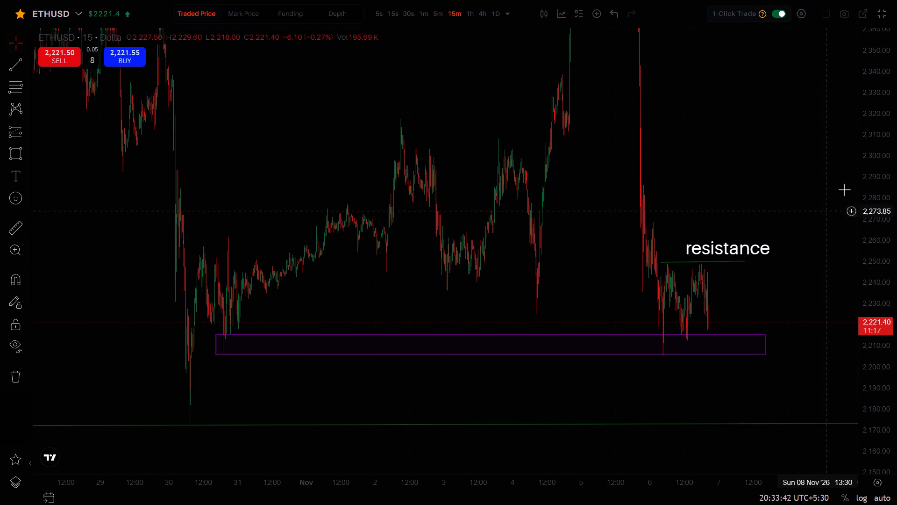
scroll(884, 146, down, 14)
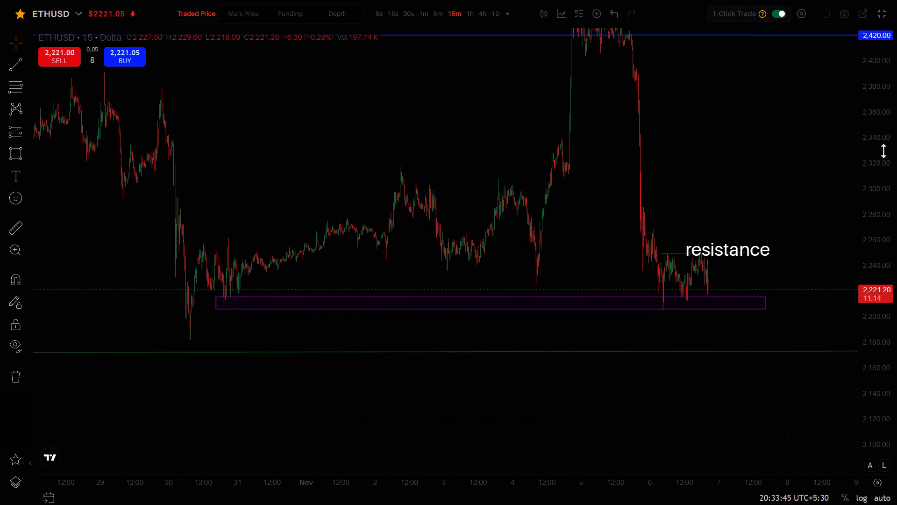
scroll(883, 151, down, 6)
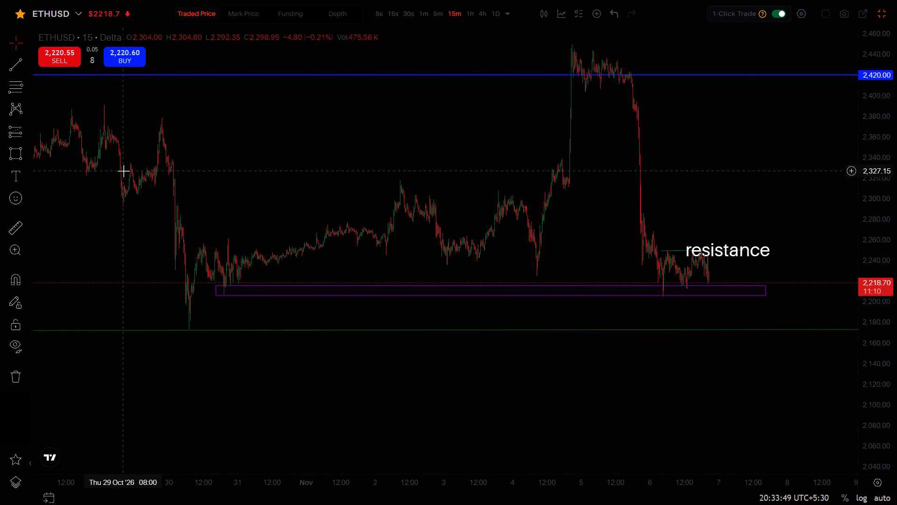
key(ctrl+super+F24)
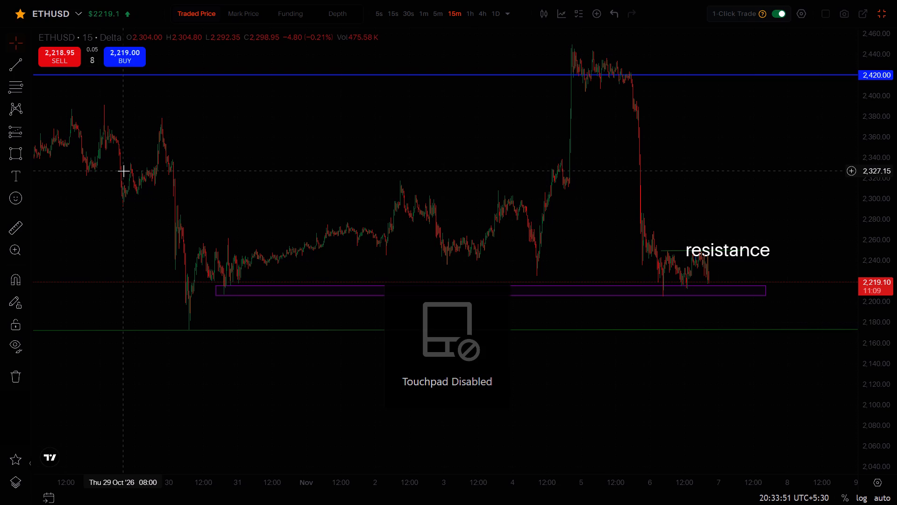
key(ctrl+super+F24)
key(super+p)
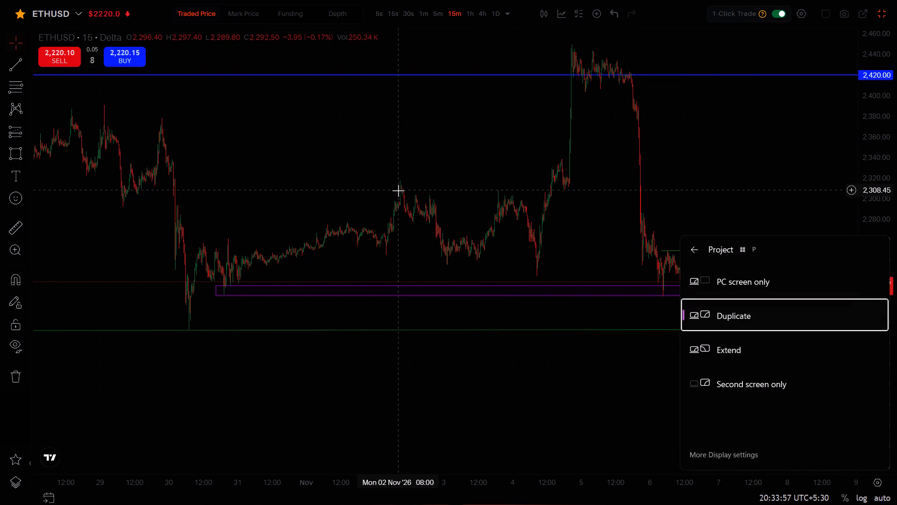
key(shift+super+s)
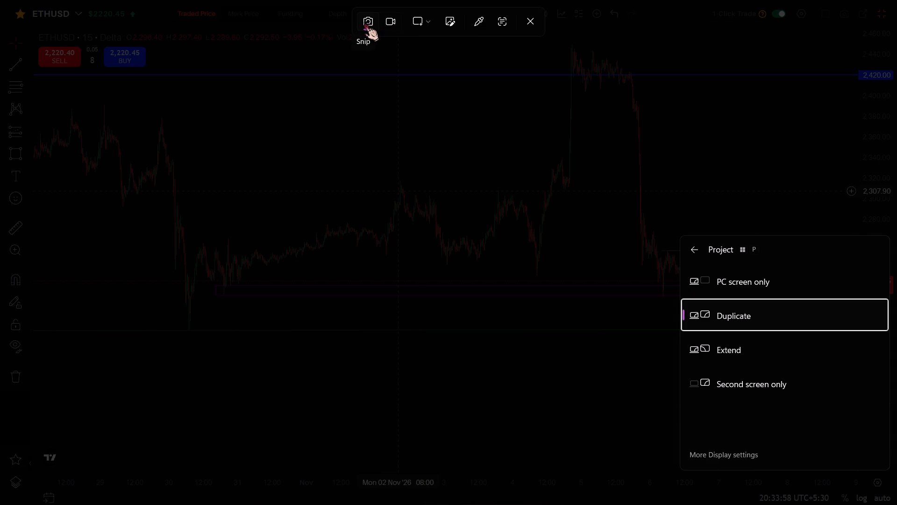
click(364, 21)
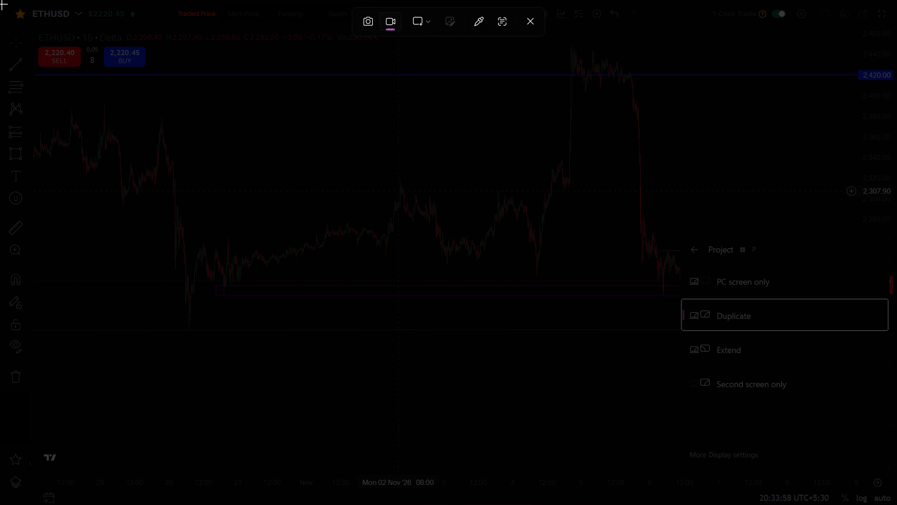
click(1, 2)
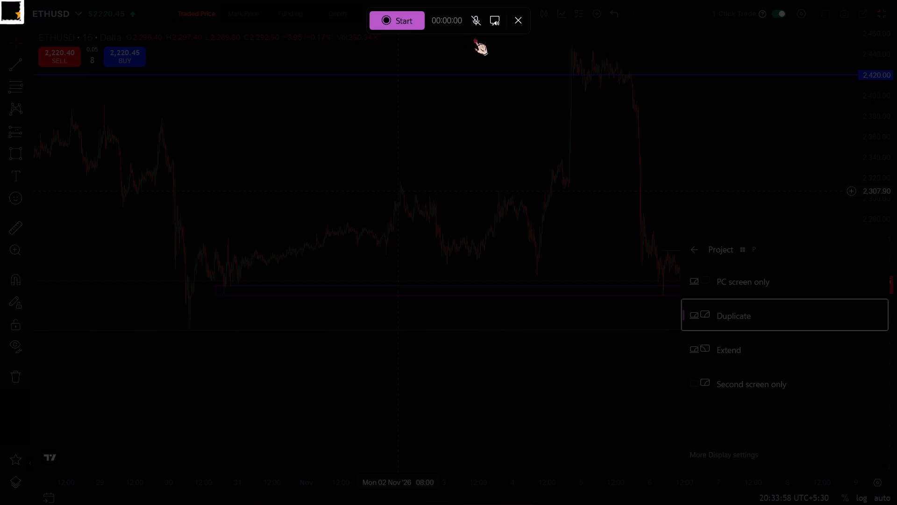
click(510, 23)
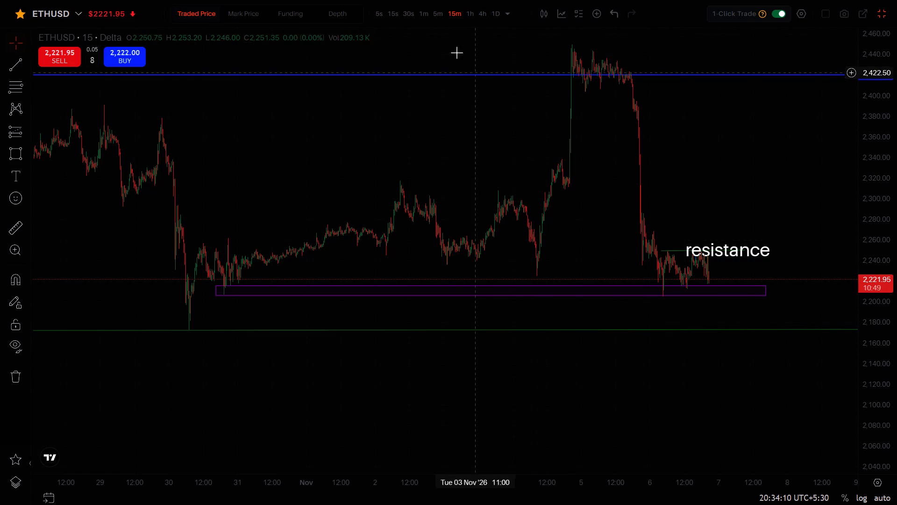
Capture a screenshot of the entire screen showing the marked-up ETHUSD chart with Snipping Tool.
key(shift+super+s)
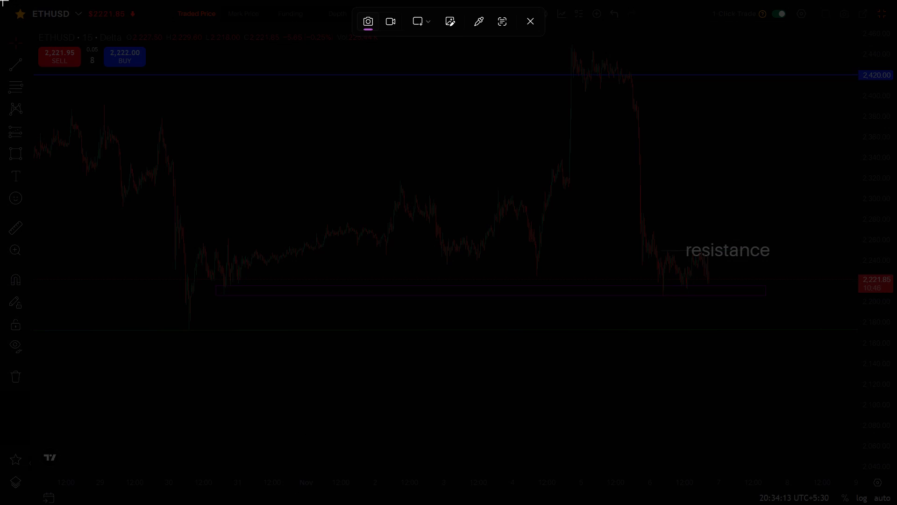
drag(0, 0, 896, 504)
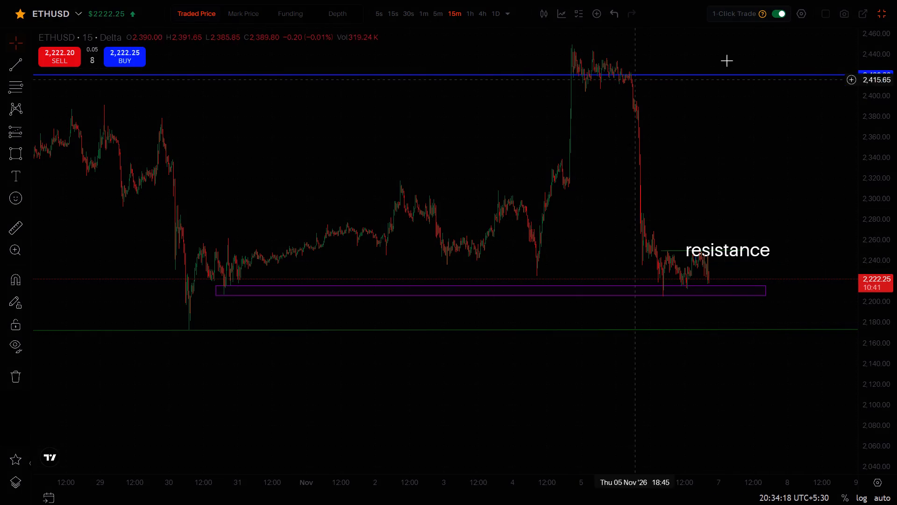
click(878, 11)
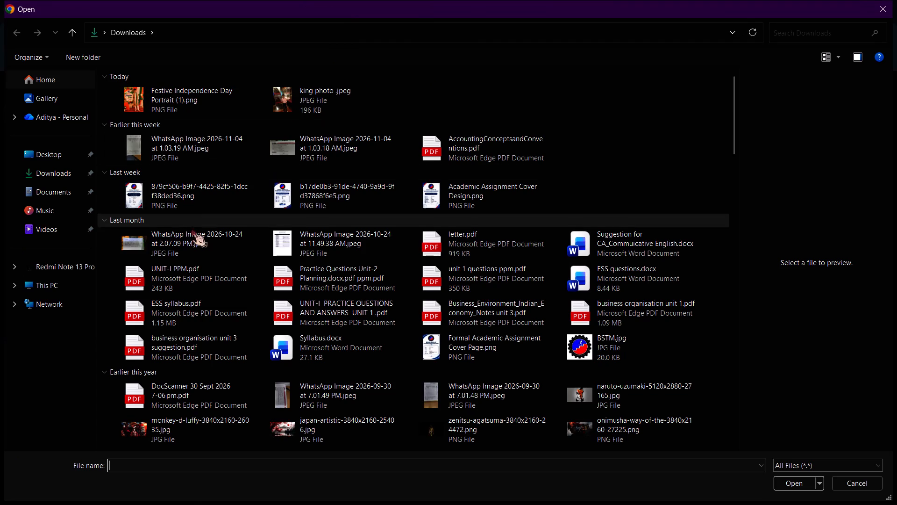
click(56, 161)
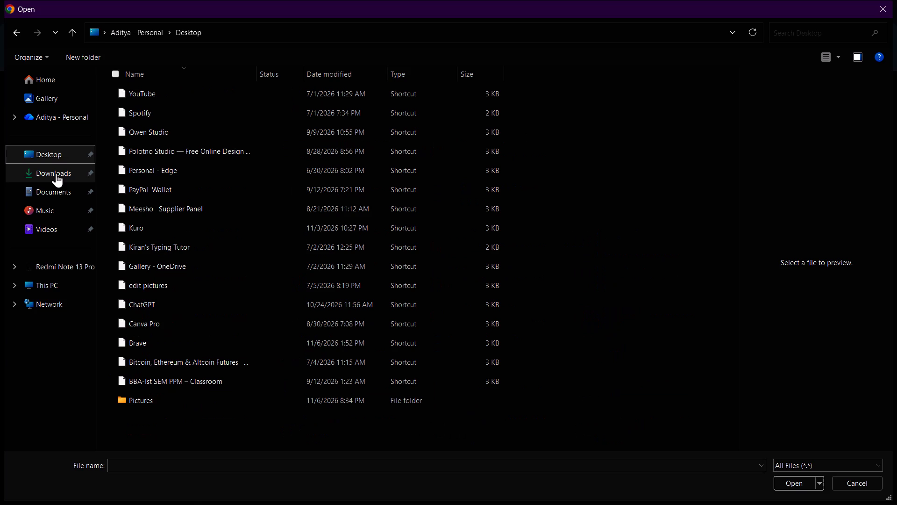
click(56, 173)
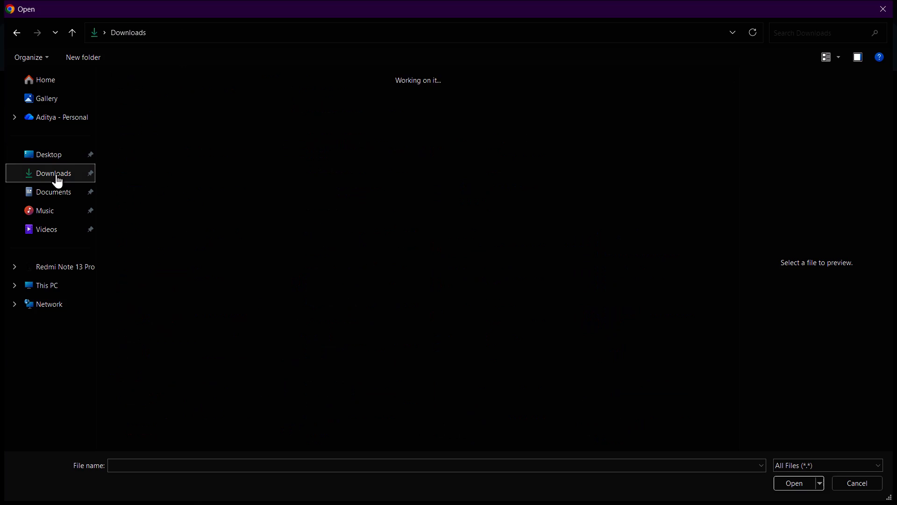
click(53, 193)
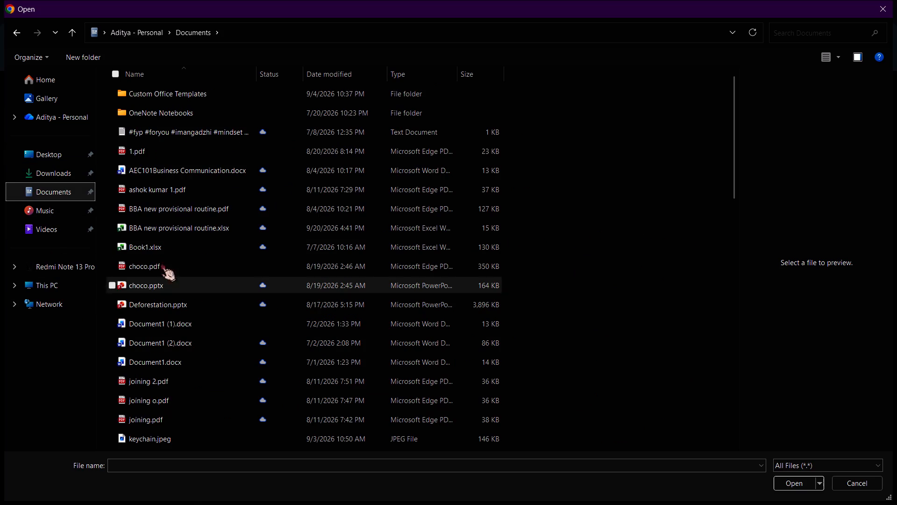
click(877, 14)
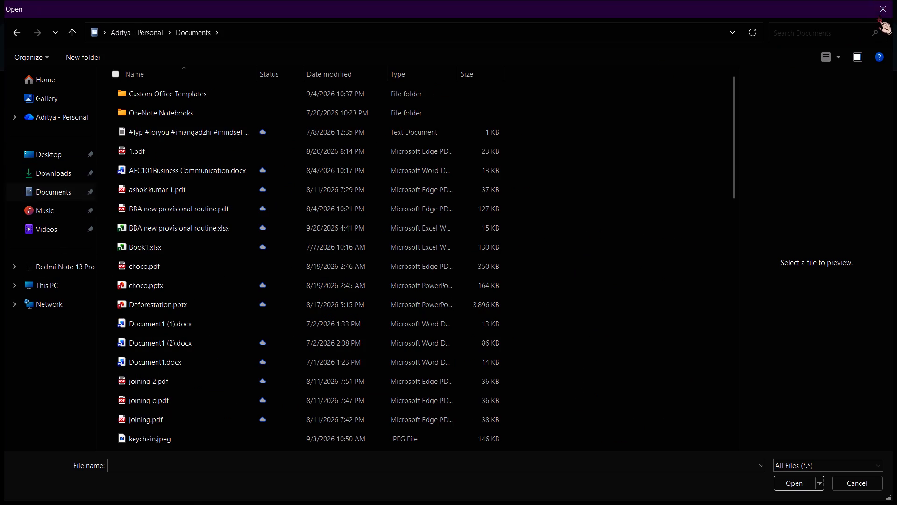
Switch back to the Delta Exchange ETHUSD page and show the chart full screen.
click(249, 3)
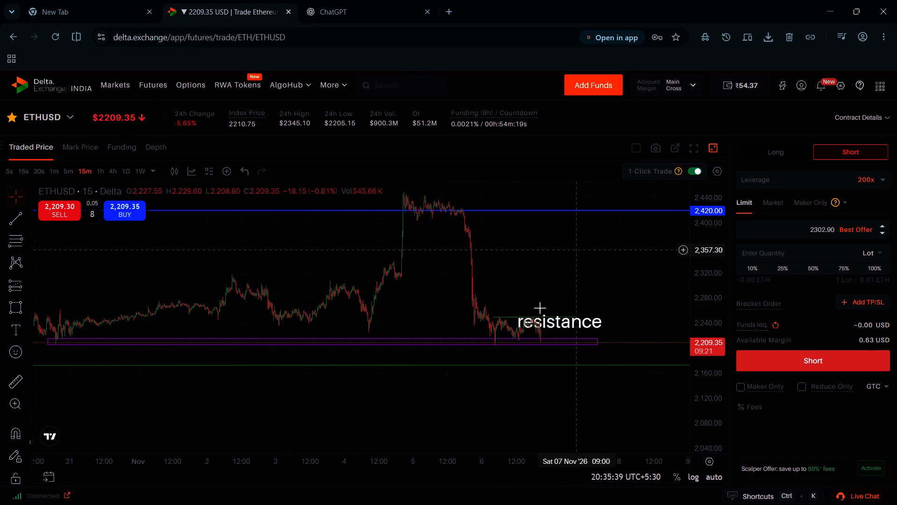
click(698, 153)
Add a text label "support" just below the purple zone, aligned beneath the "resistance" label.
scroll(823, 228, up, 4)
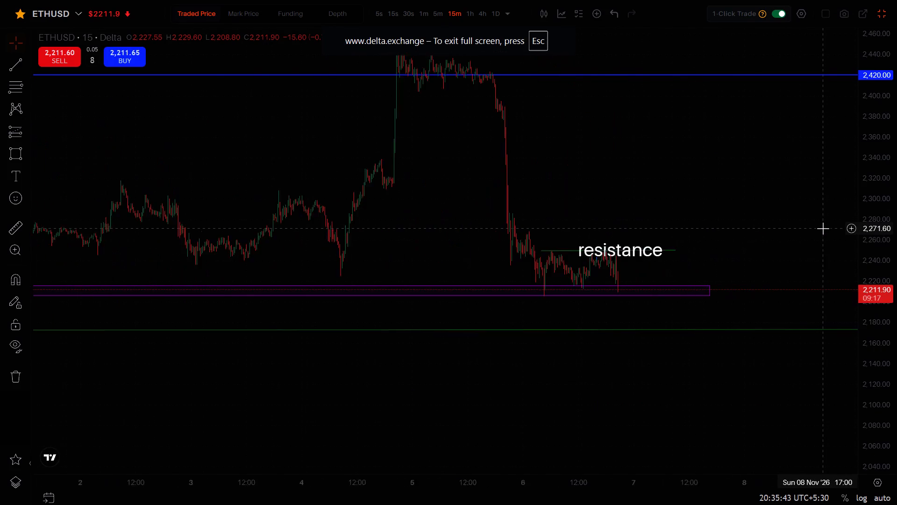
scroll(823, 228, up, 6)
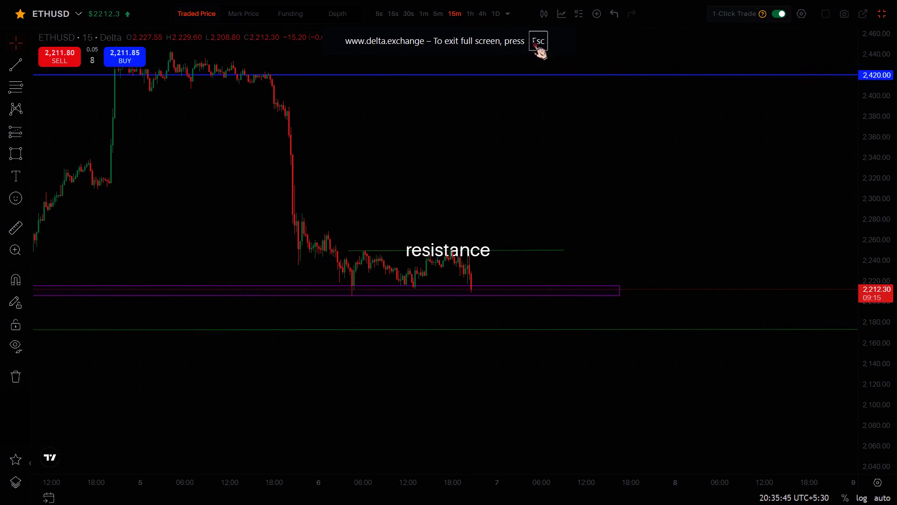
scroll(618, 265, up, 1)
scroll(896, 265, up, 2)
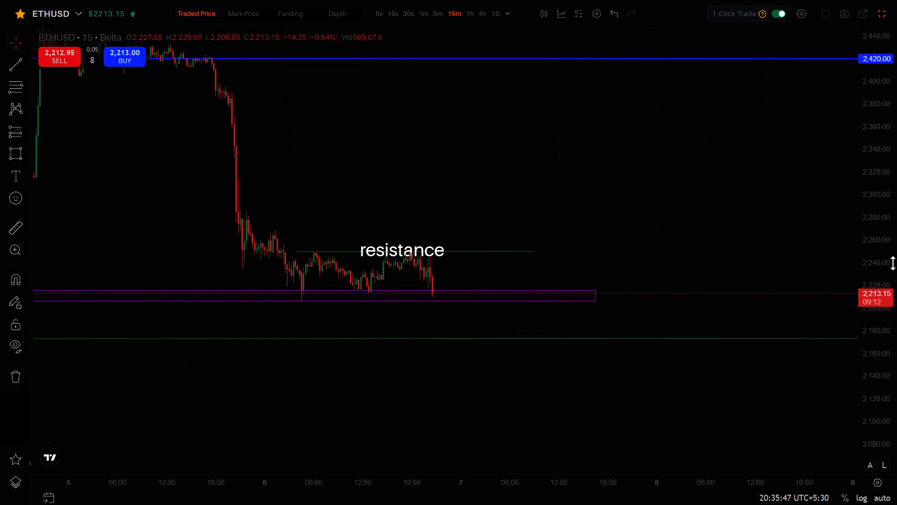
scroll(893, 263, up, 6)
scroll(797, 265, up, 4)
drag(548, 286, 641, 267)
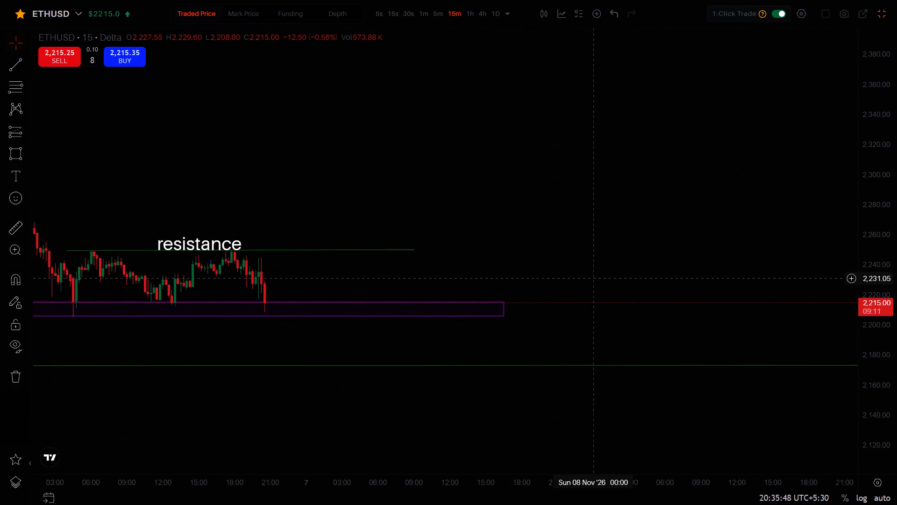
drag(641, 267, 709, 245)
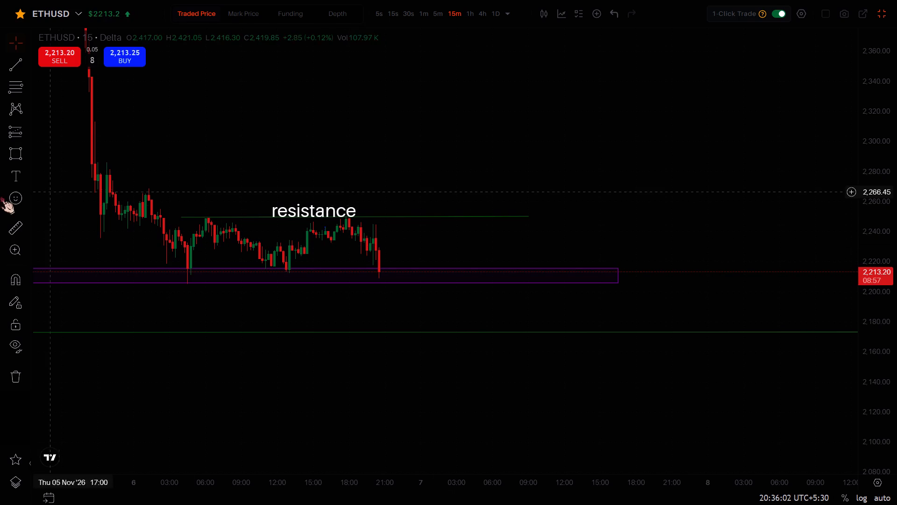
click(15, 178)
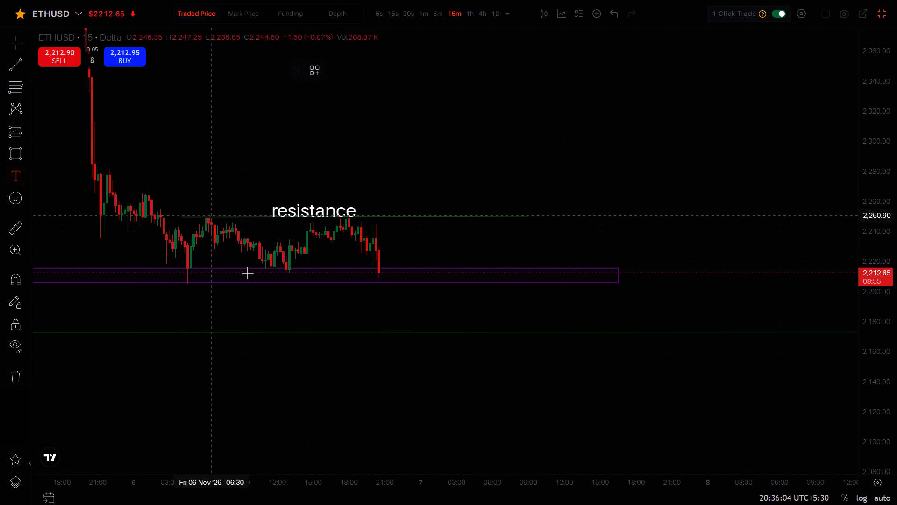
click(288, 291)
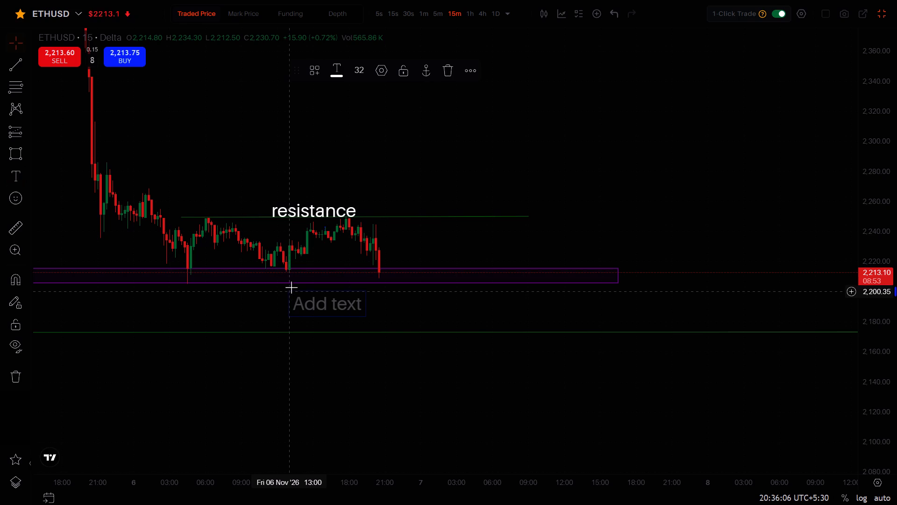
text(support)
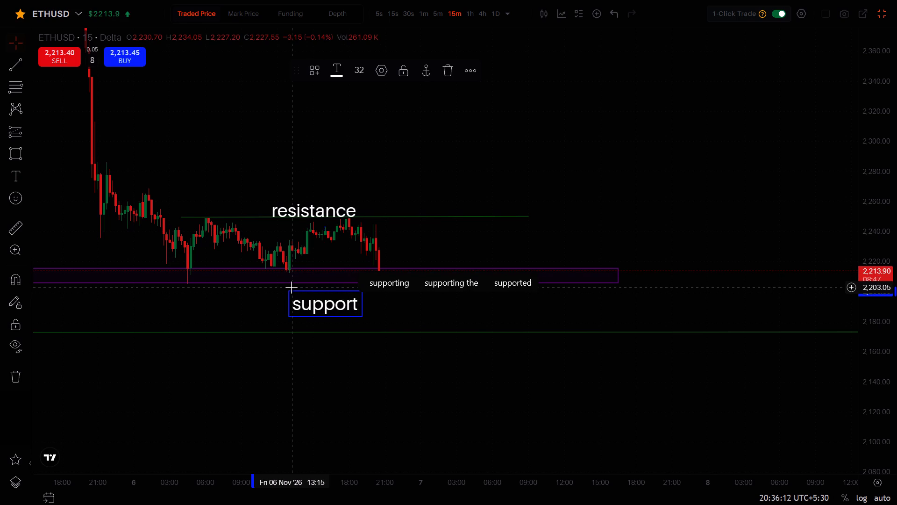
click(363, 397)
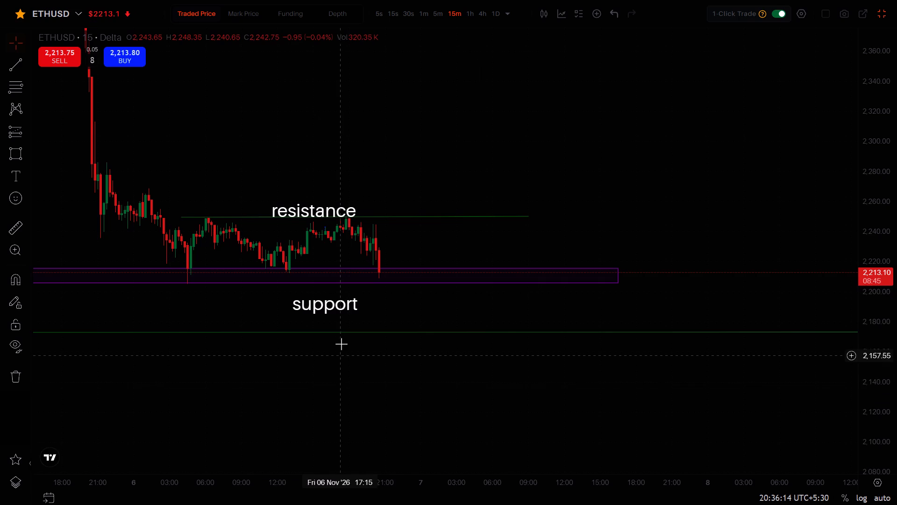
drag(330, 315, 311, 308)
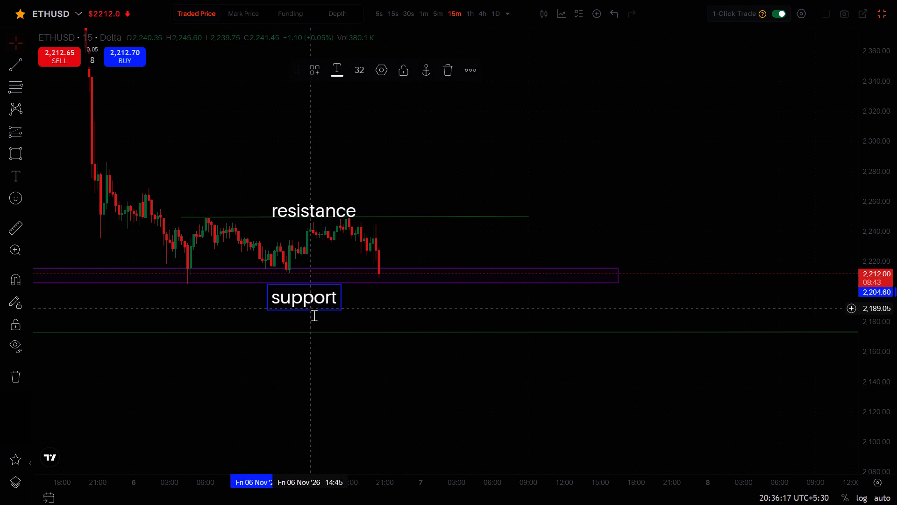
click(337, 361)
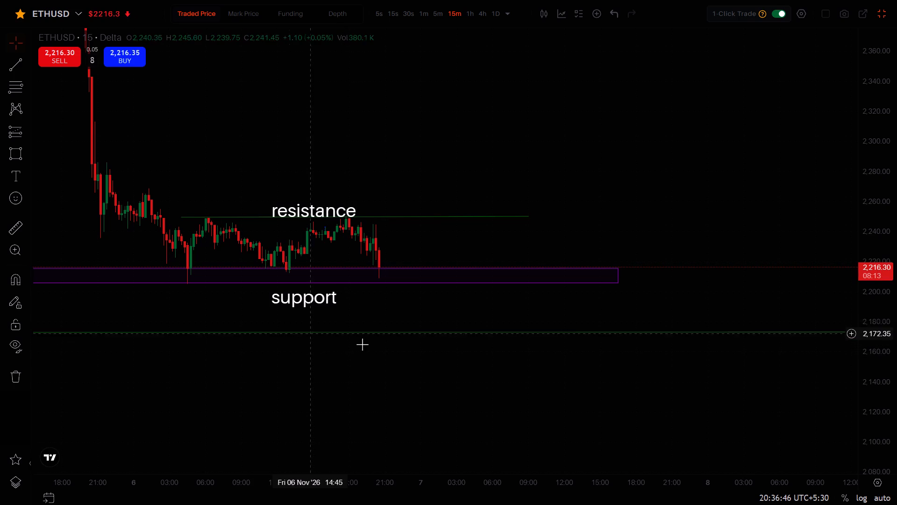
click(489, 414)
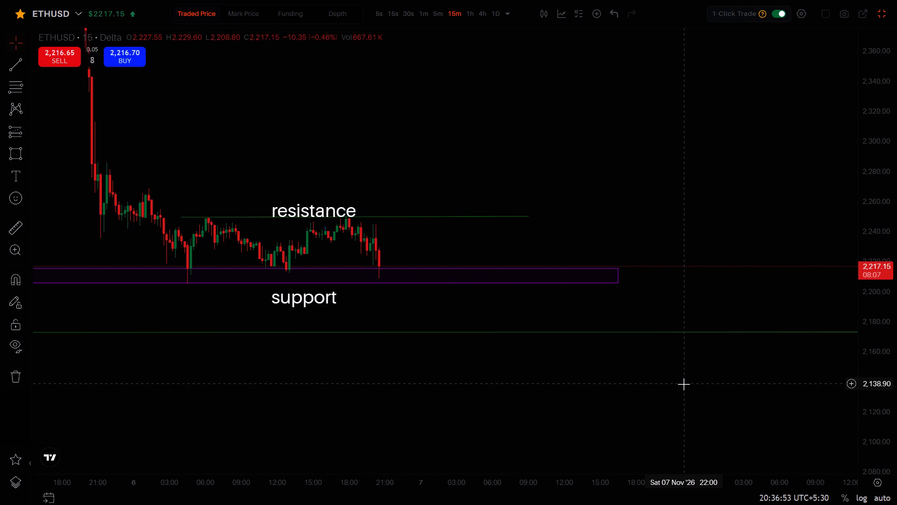
Move the "resistance" label from the short green line to below the purple zone, beside the "support" label.
scroll(682, 395, down, 6)
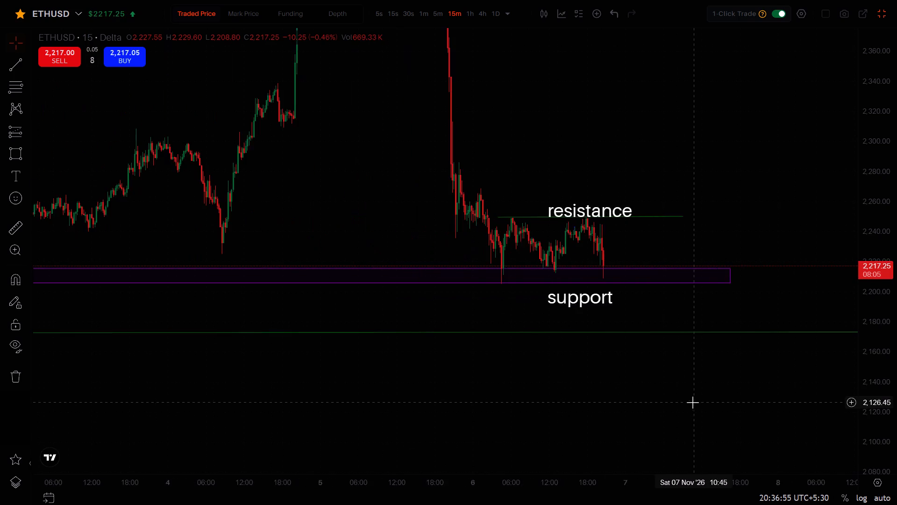
scroll(692, 402, down, 8)
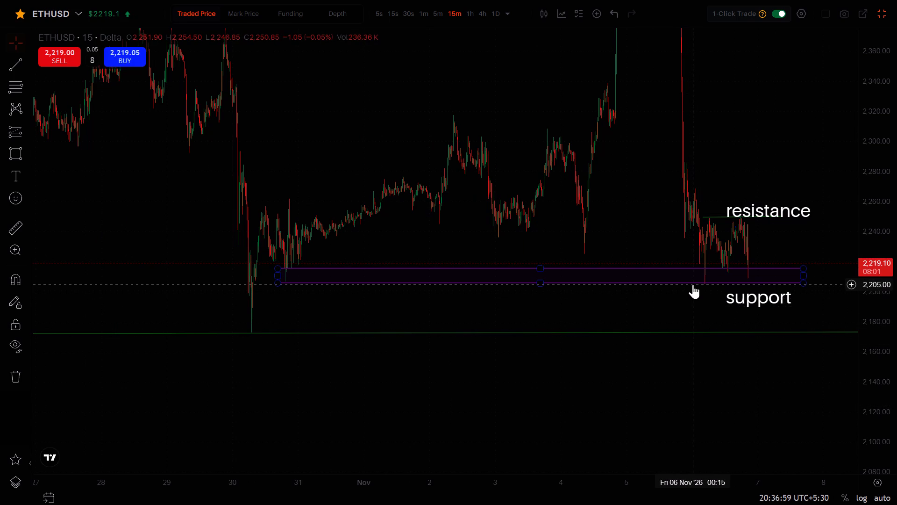
click(675, 368)
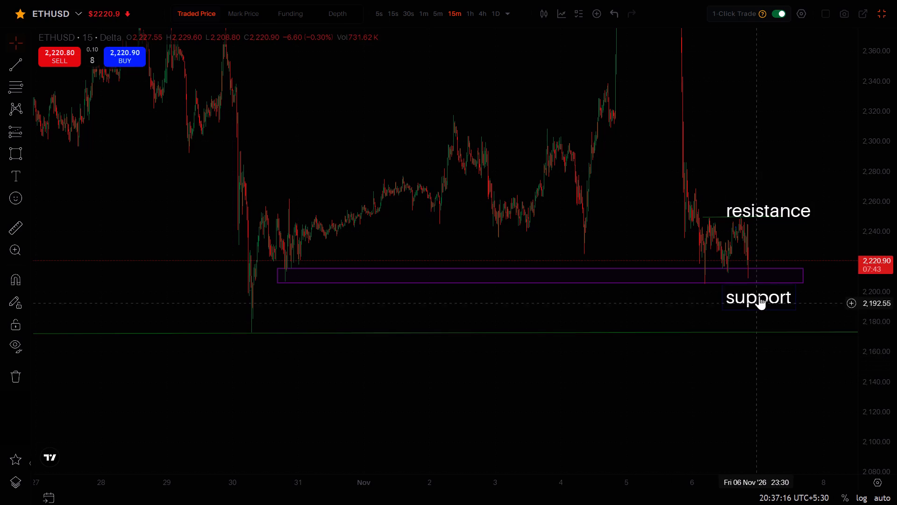
drag(777, 215, 774, 227)
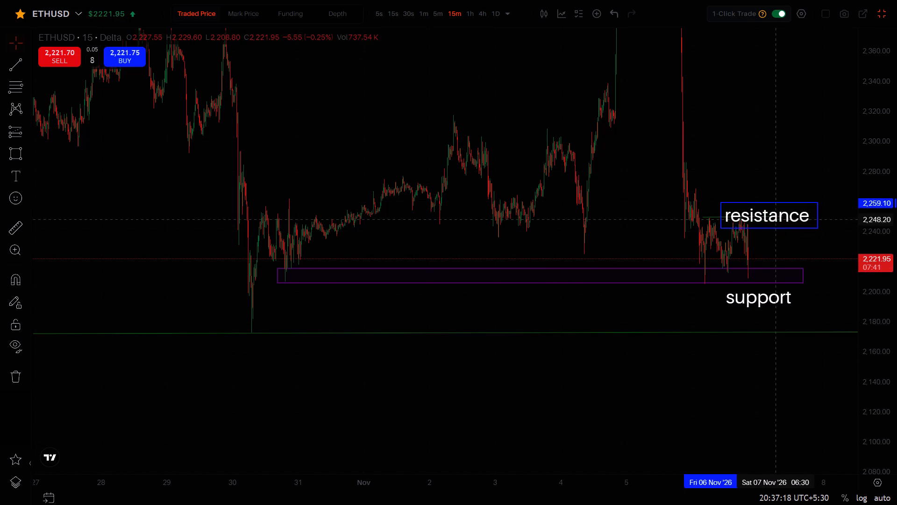
drag(774, 227, 700, 306)
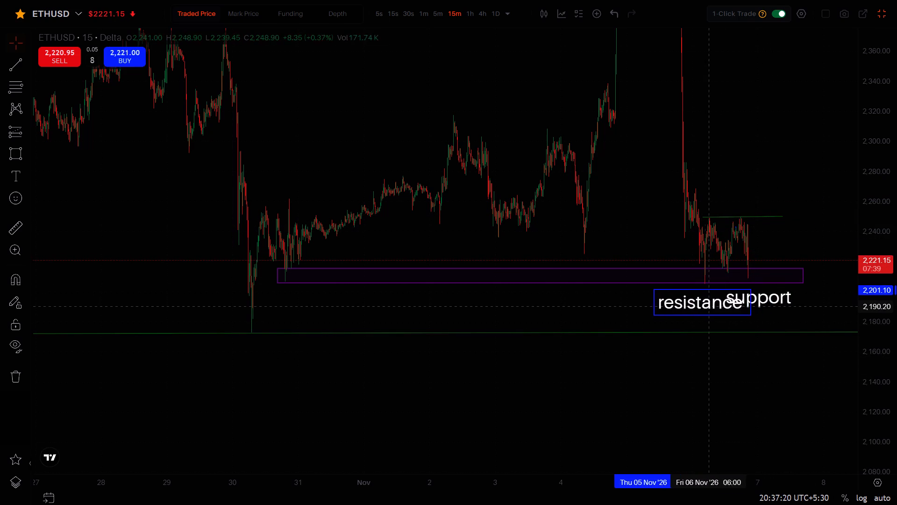
drag(700, 306, 683, 305)
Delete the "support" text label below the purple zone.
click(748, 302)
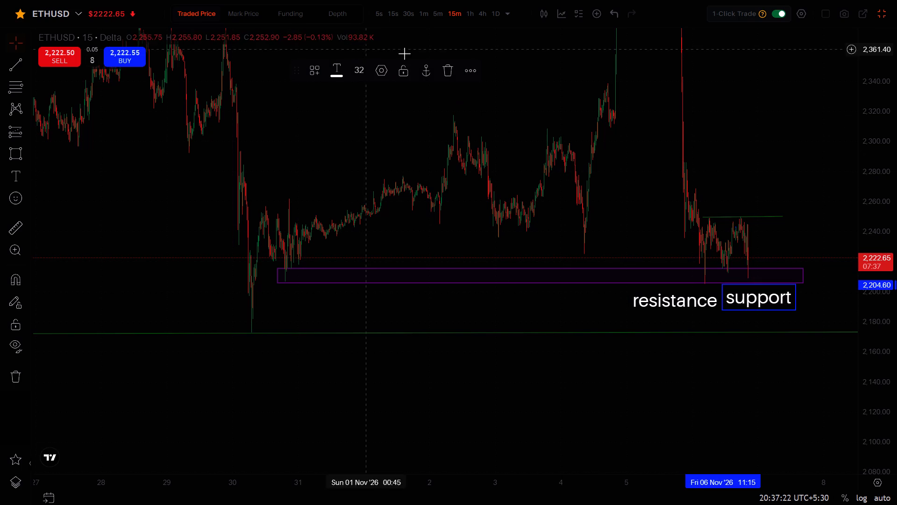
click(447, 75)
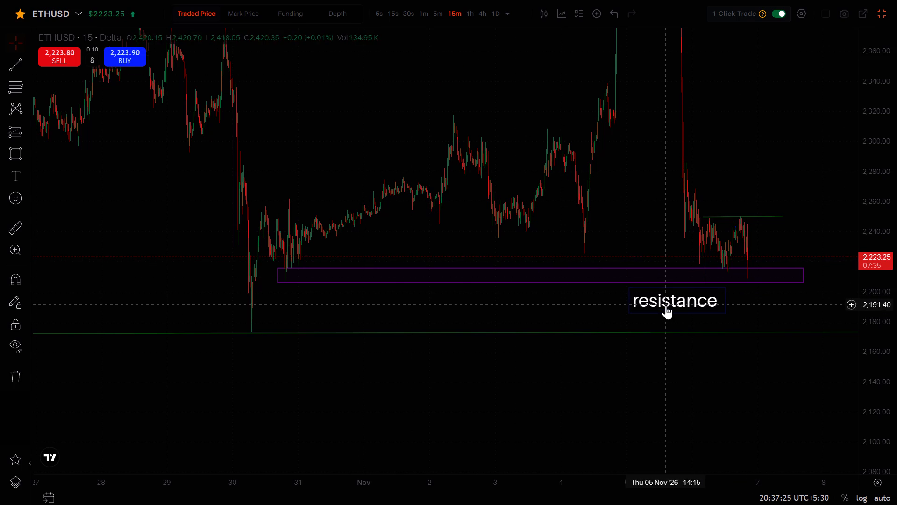
Move the "resistance" label to directly beneath the 6 November candles, against the purple zone's lower edge at about 2,207.
drag(666, 305, 727, 298)
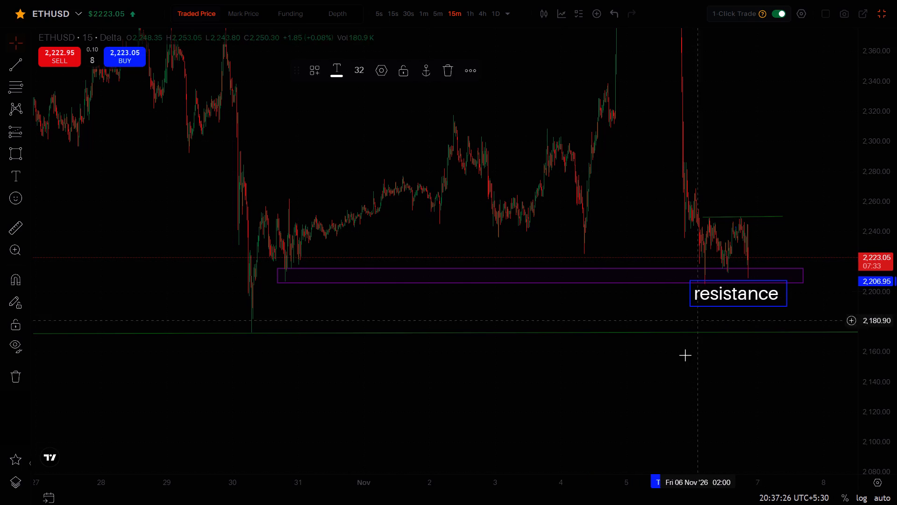
click(676, 373)
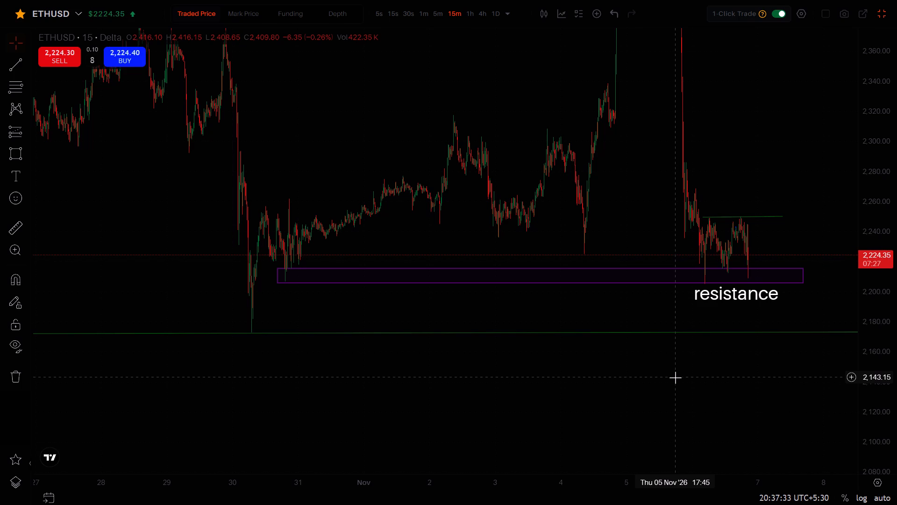
Examine the 6 November candles between the short green line and the purple zone up close.
scroll(675, 377, up, 4)
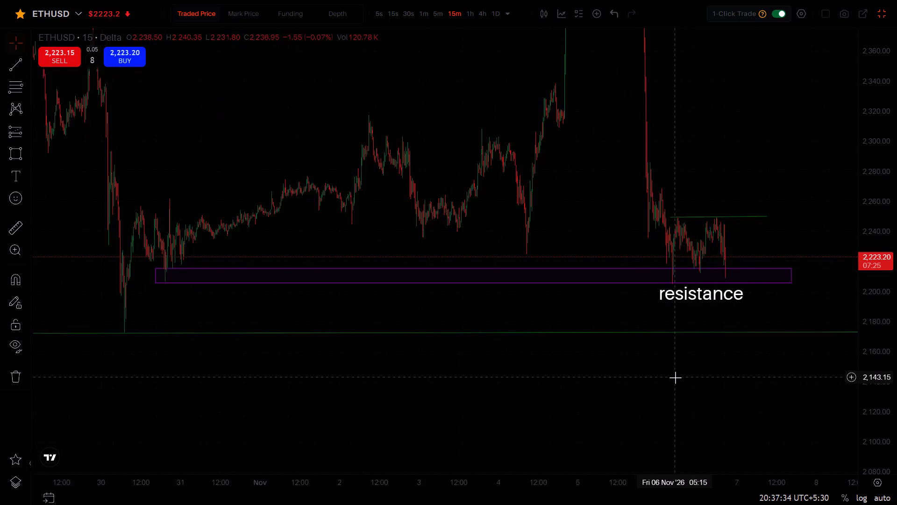
scroll(675, 377, up, 9)
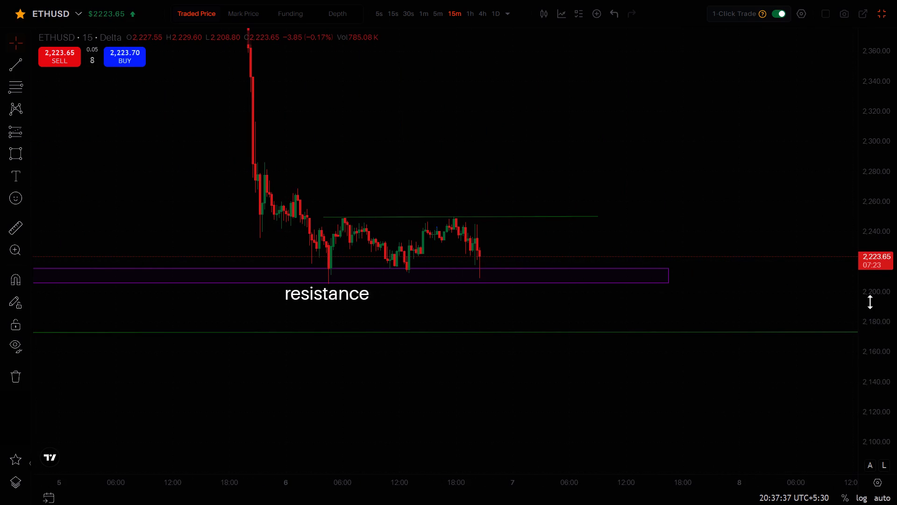
scroll(870, 302, up, 5)
scroll(836, 318, up, 3)
drag(725, 354, 756, 349)
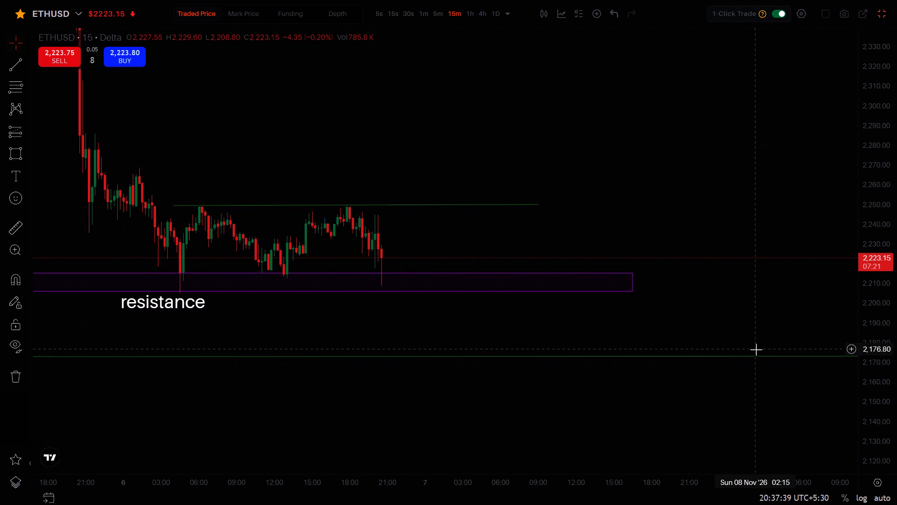
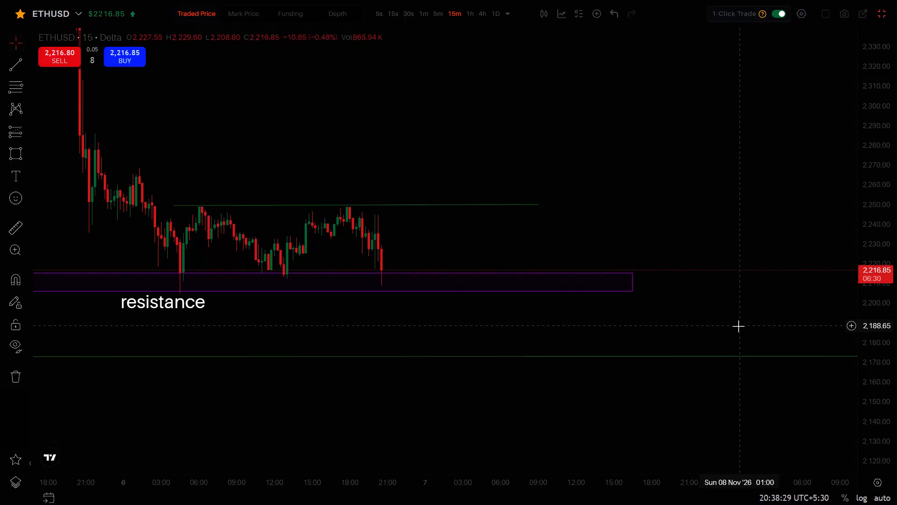
Switch the ETHUSD chart to the 5-minute interval.
key(5)
key(Return)
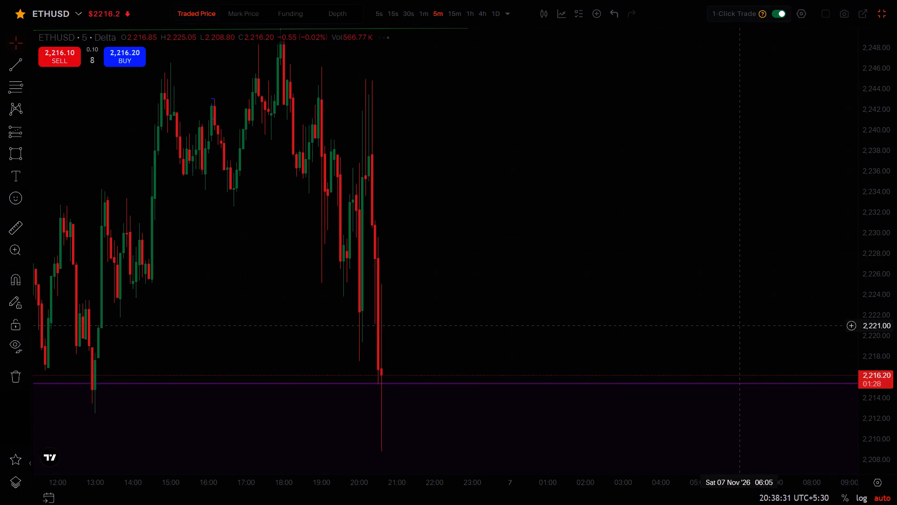
Examine the 5-minute price action of 6 November between the upper green line and the purple zone, including the preceding decline.
scroll(860, 272, down, 6)
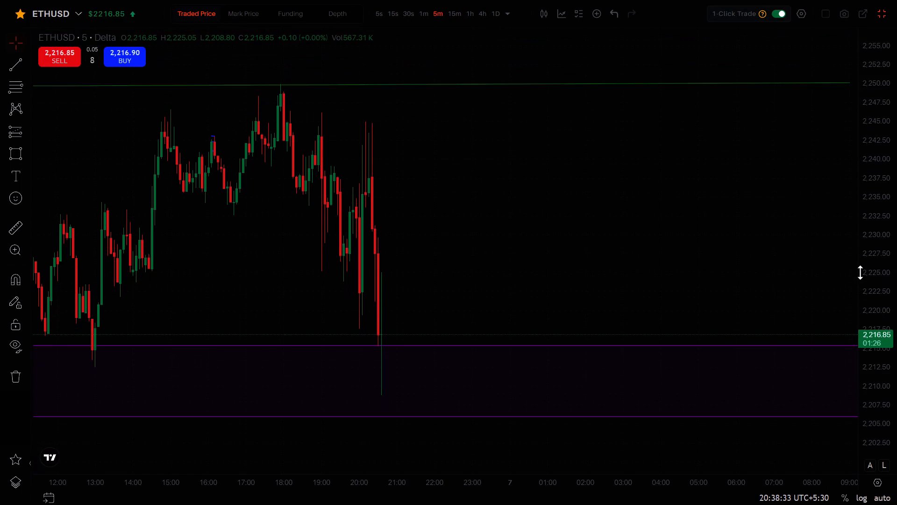
scroll(860, 272, down, 5)
scroll(776, 250, down, 6)
scroll(885, 246, down, 2)
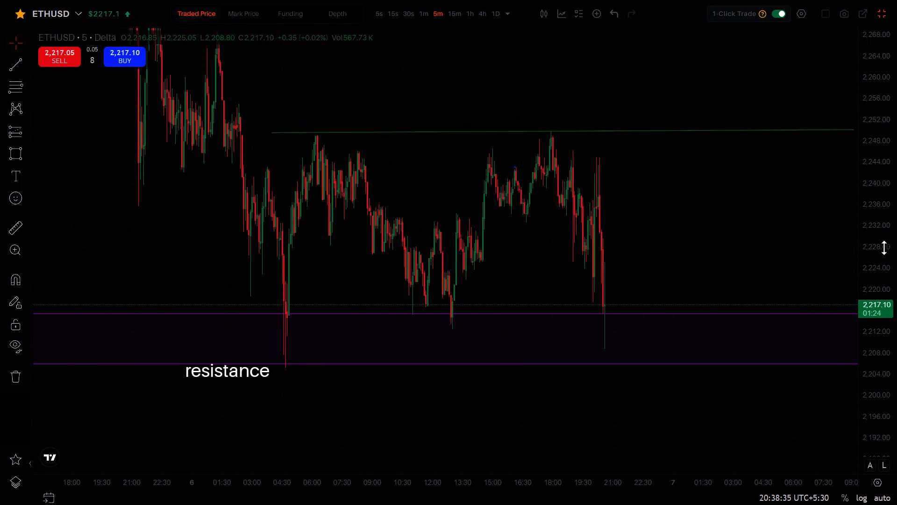
scroll(884, 247, down, 14)
scroll(793, 230, up, 2)
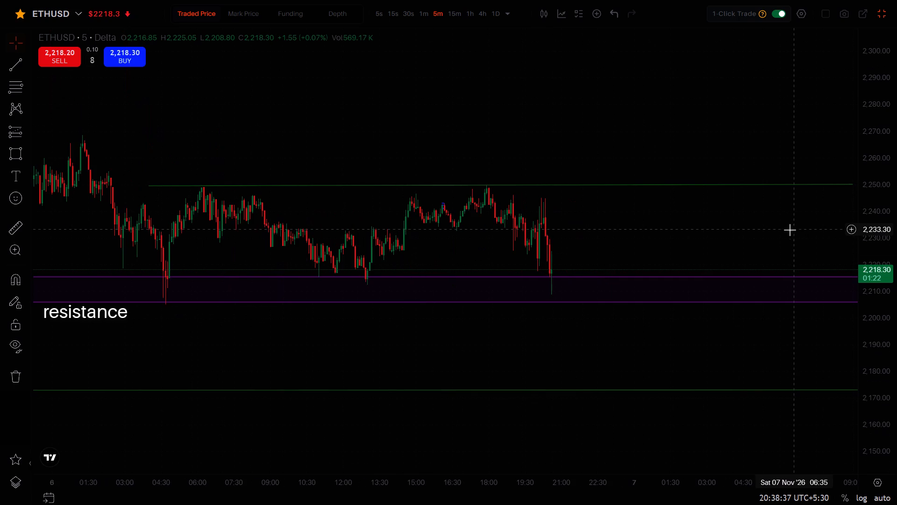
drag(719, 238, 744, 238)
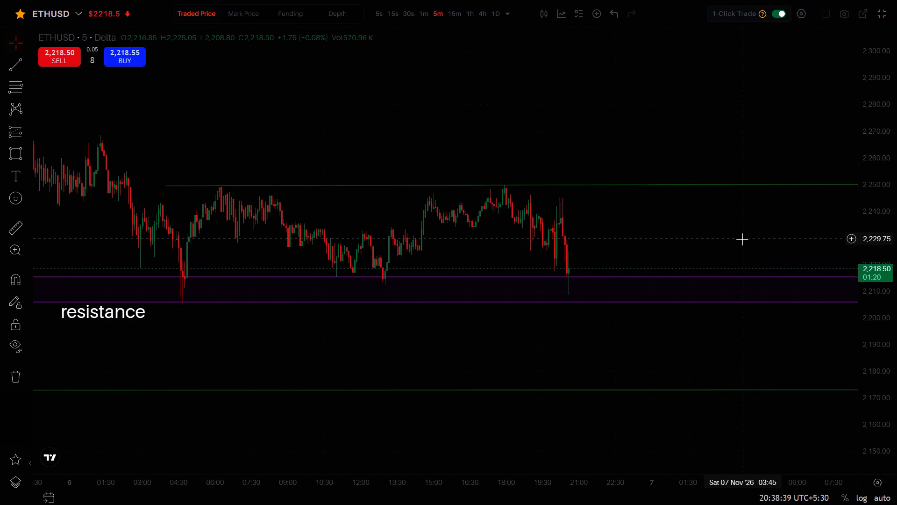
drag(714, 233, 836, 221)
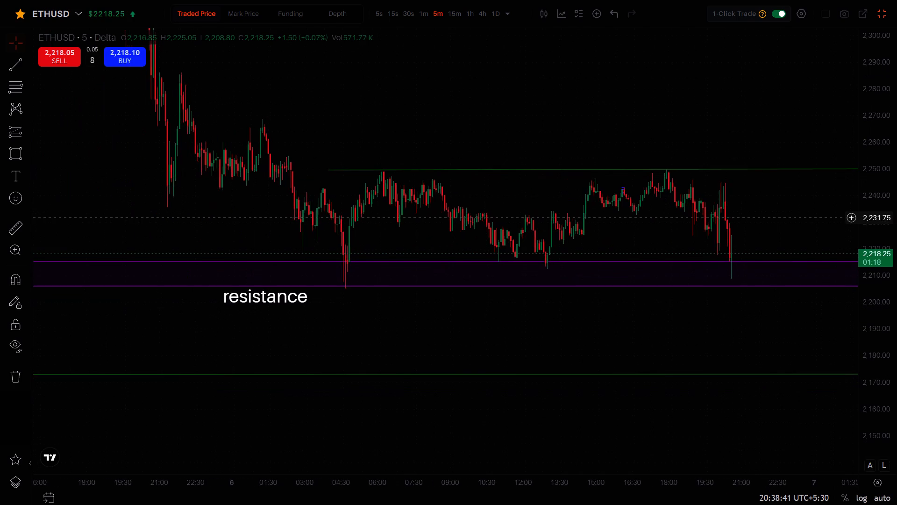
drag(836, 221, 796, 227)
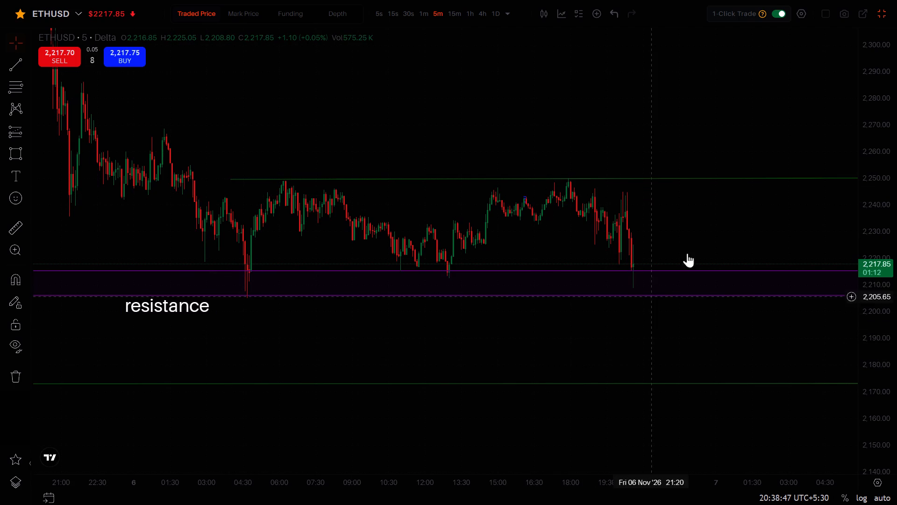
drag(708, 235, 678, 229)
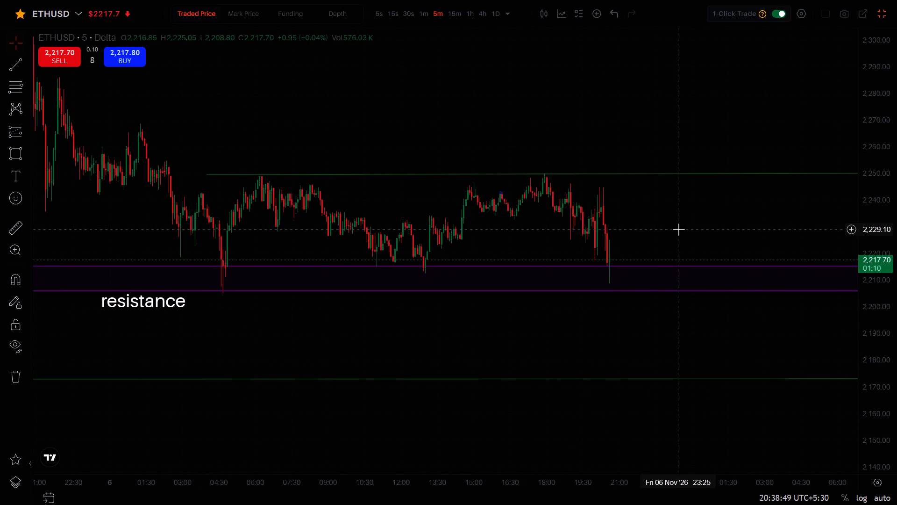
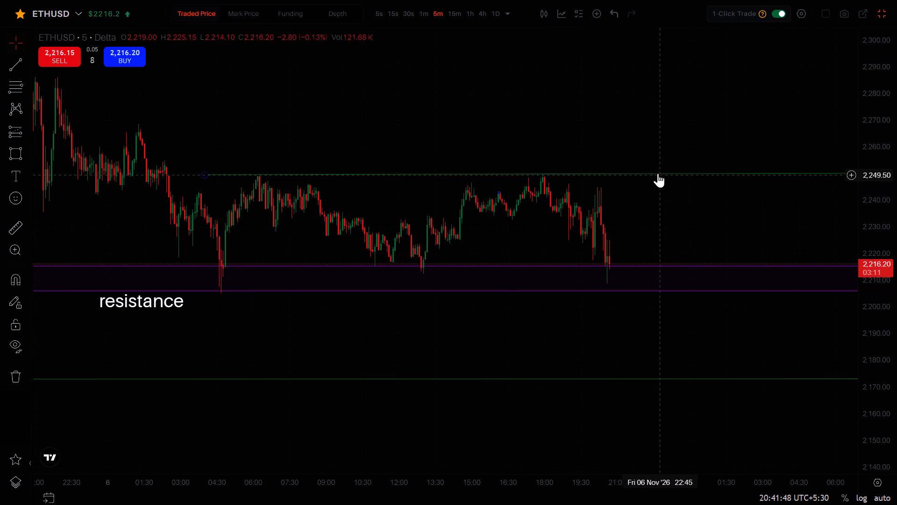
Examine the most recent 5-minute candles between the upper green line and the purple zone, alongside the earlier swings of 6 November.
scroll(655, 171, up, 4)
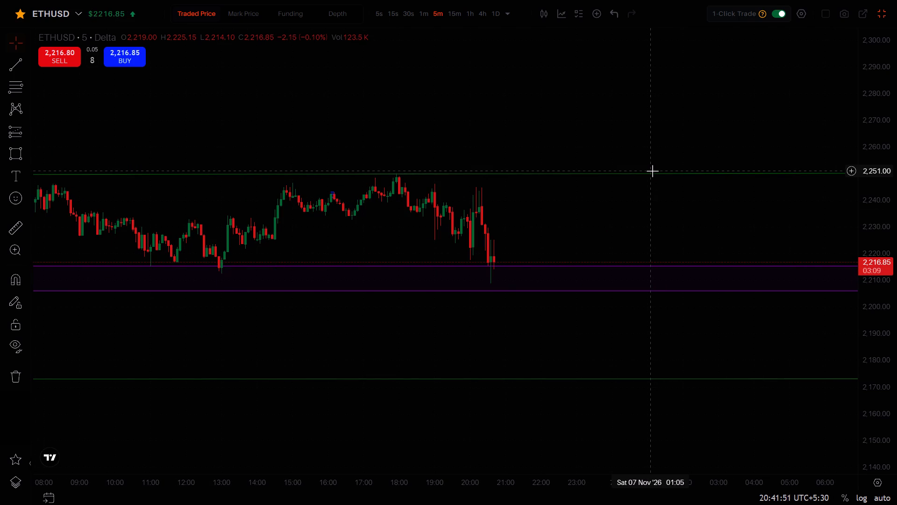
drag(652, 171, 750, 281)
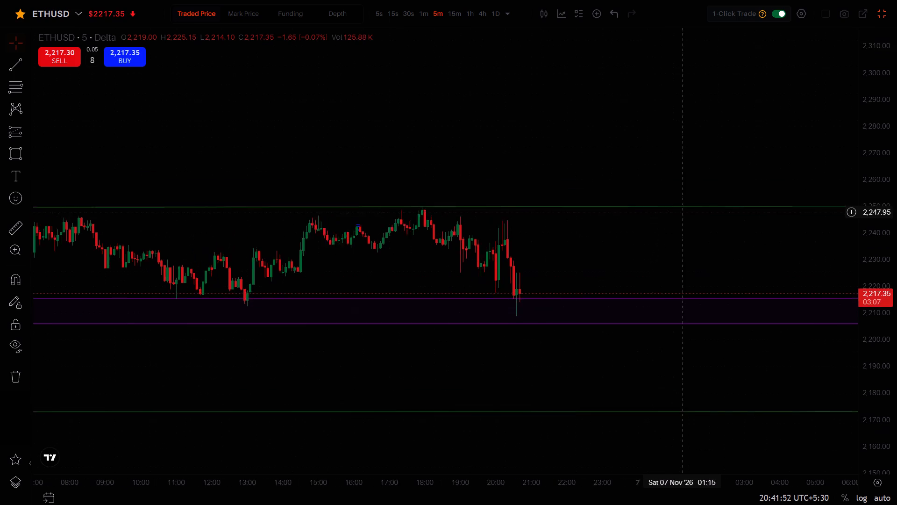
drag(750, 281, 825, 231)
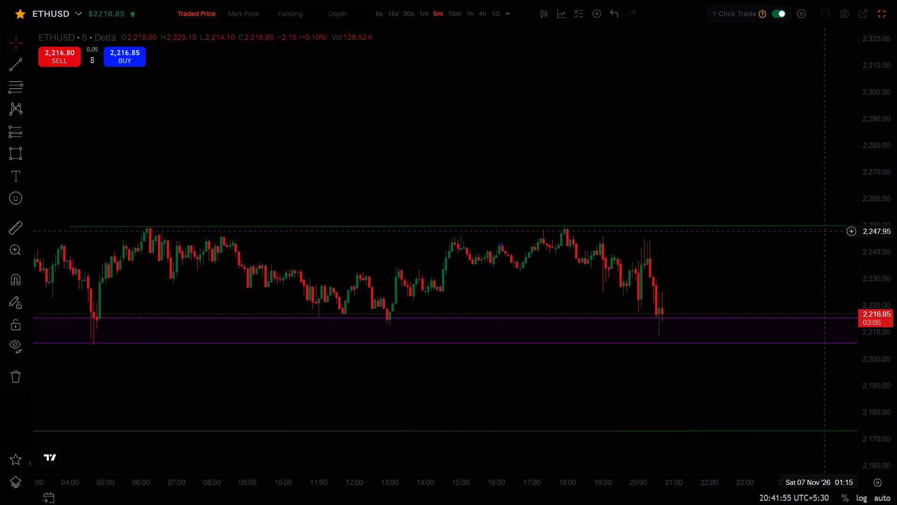
drag(825, 231, 825, 230)
scroll(825, 230, down, 1)
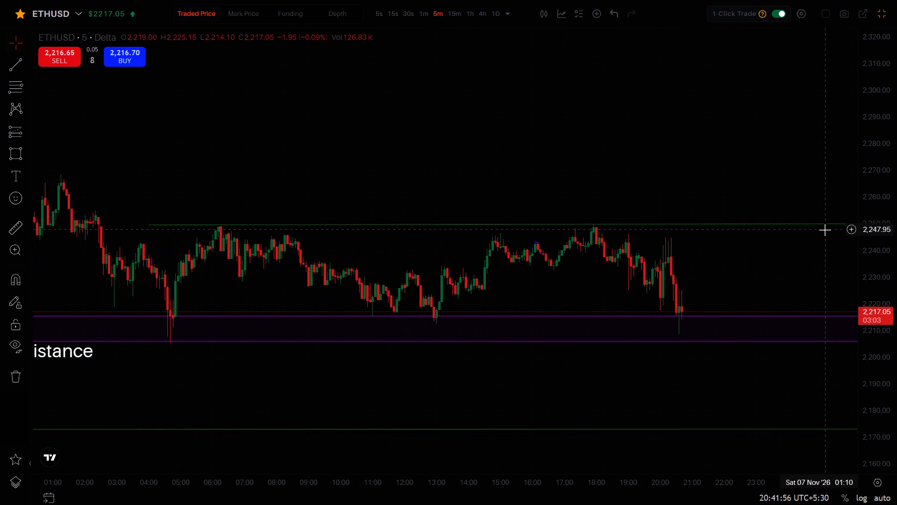
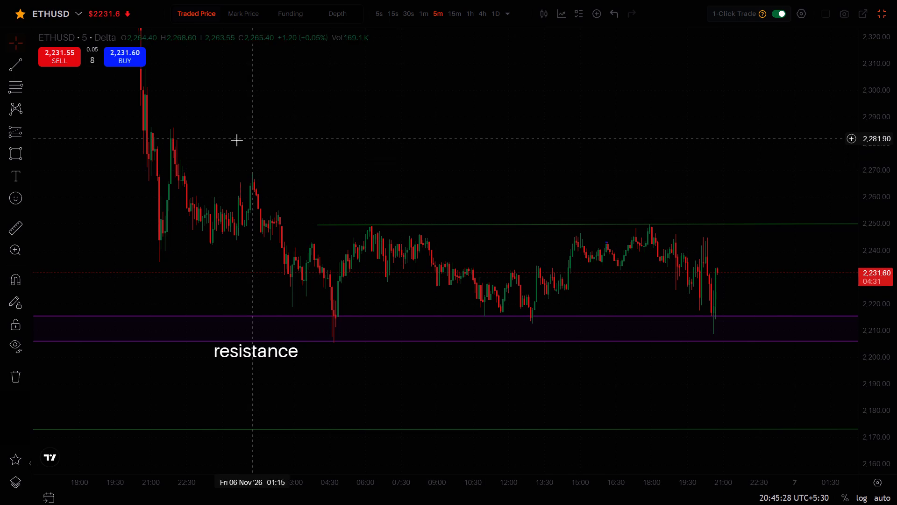
Draw a horizontal line at about 2,269.20 along the early 6 November swing high.
click(11, 57)
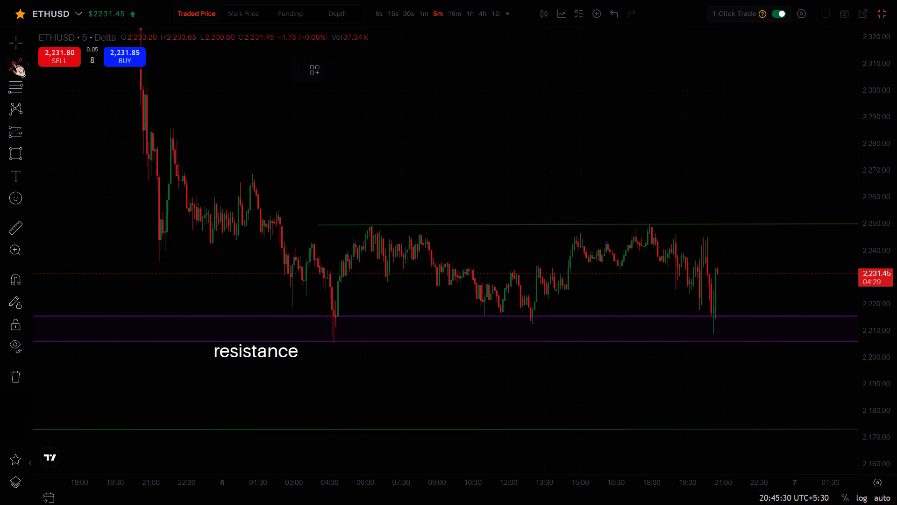
click(21, 71)
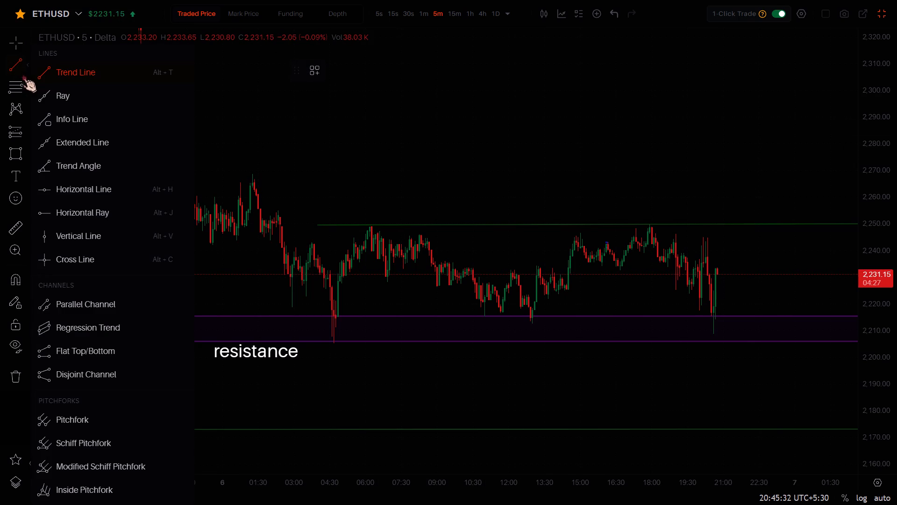
click(71, 187)
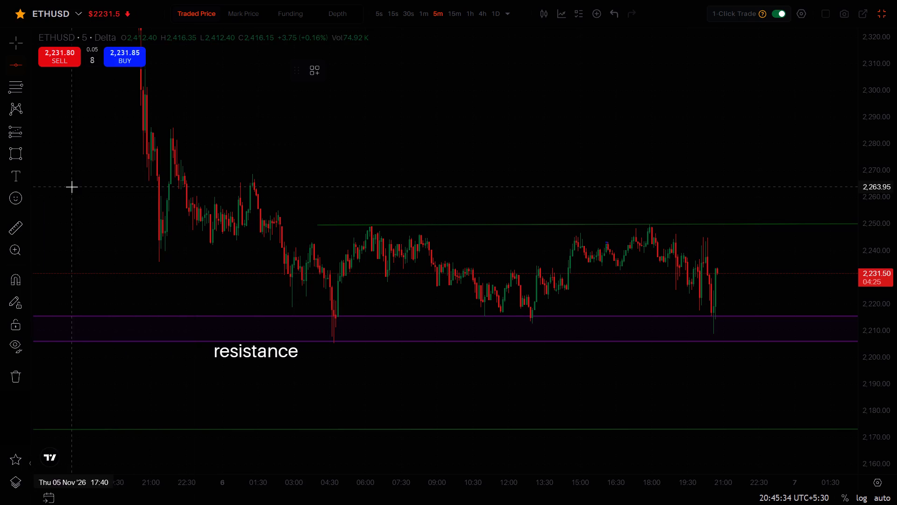
click(219, 173)
click(220, 144)
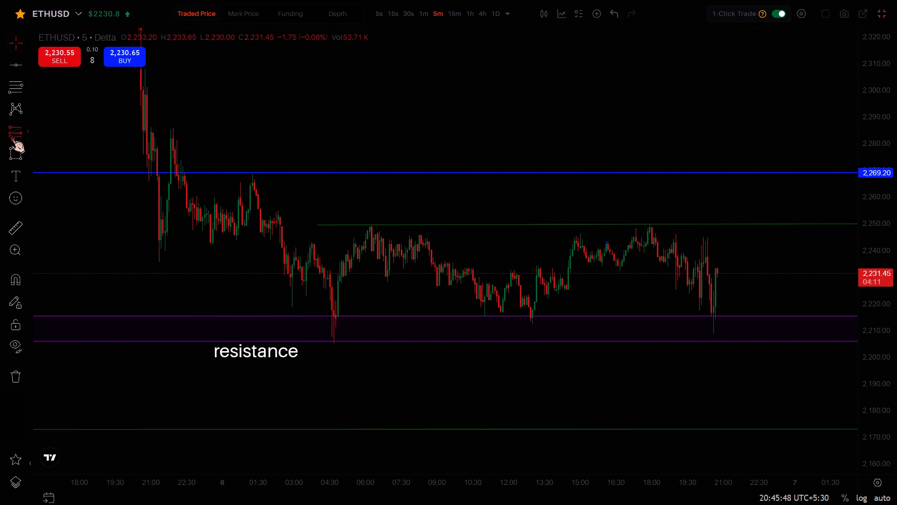
Place a long position projection just after the latest candle, with its entry at about 2,232.85.
click(11, 147)
click(11, 147)
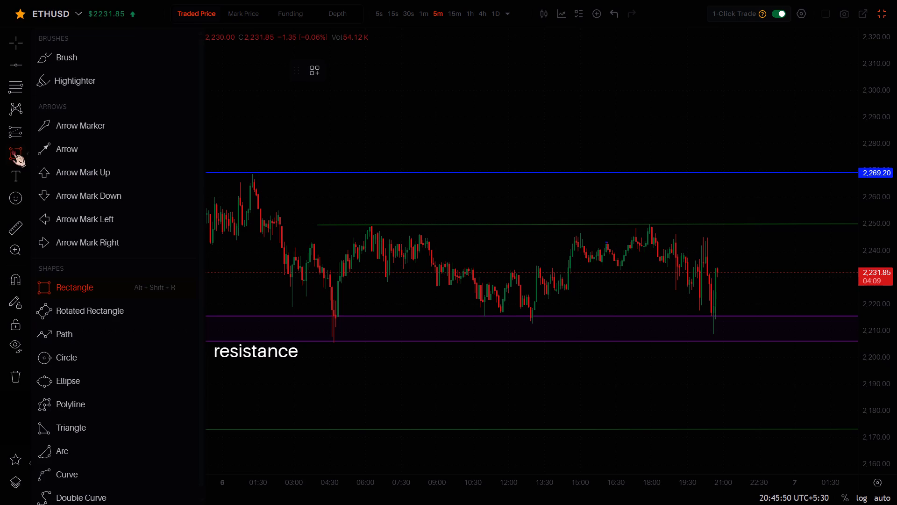
double_click(18, 137)
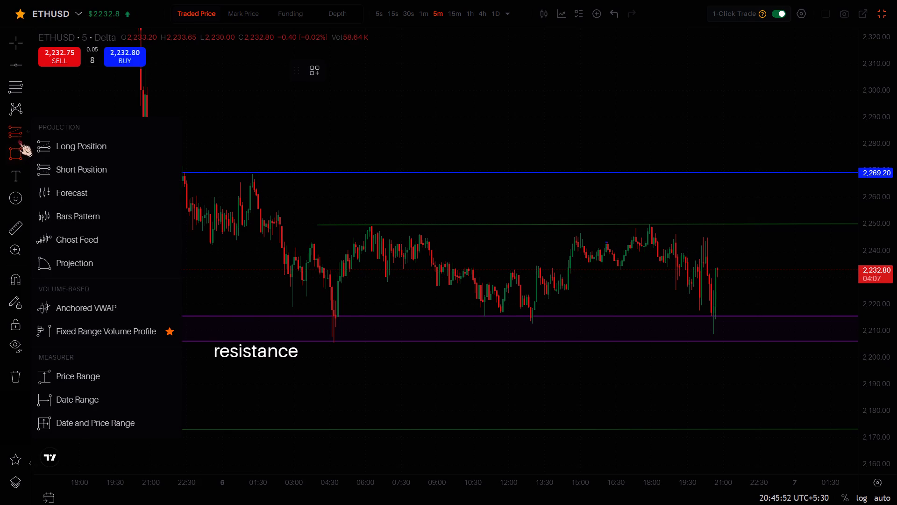
click(40, 142)
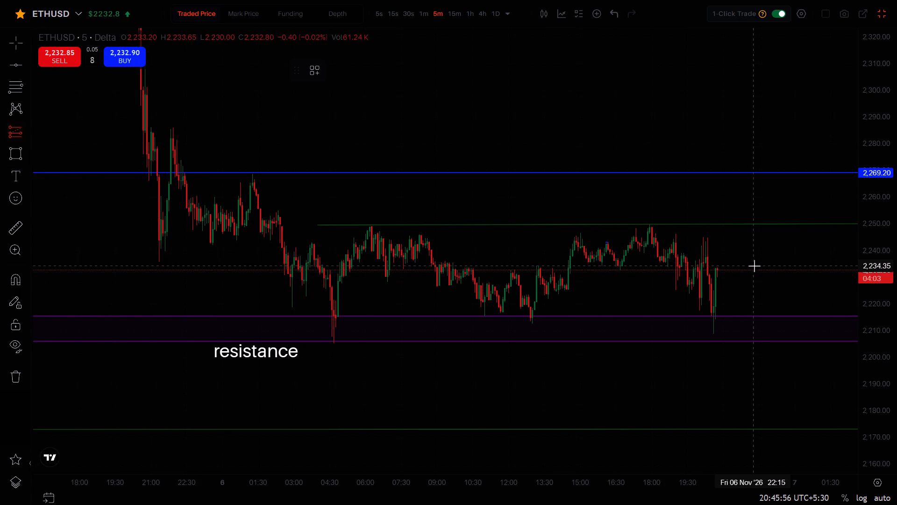
click(737, 270)
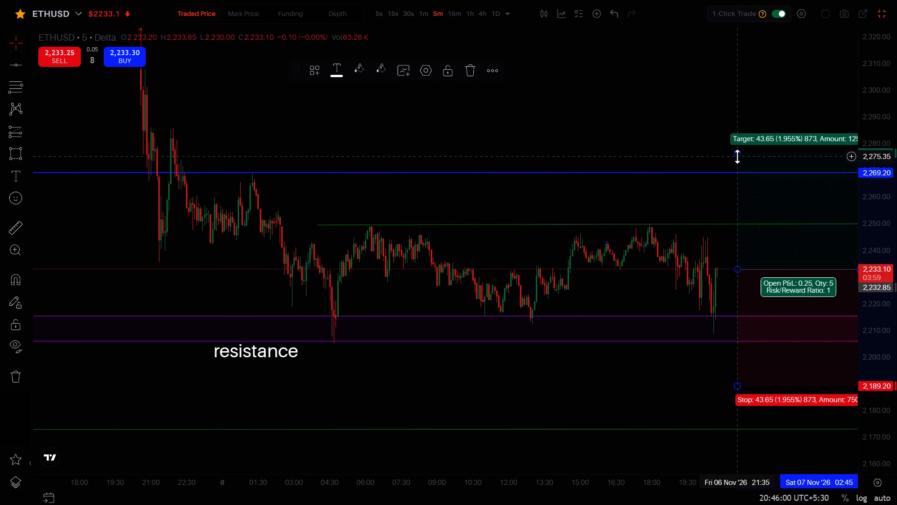
Adjust the long position's target to 2,269.00 at the blue line and its stop to 2,205.45 just below the purple zone.
drag(737, 156, 733, 173)
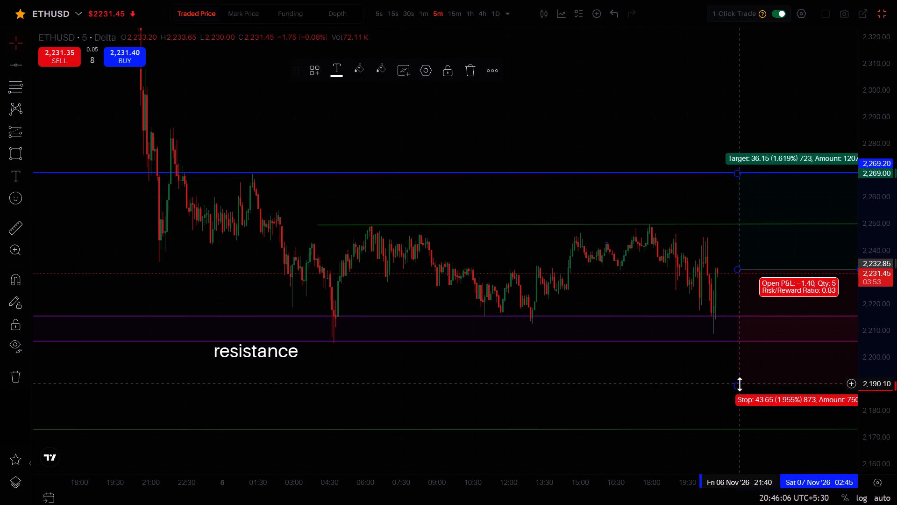
drag(736, 383, 728, 350)
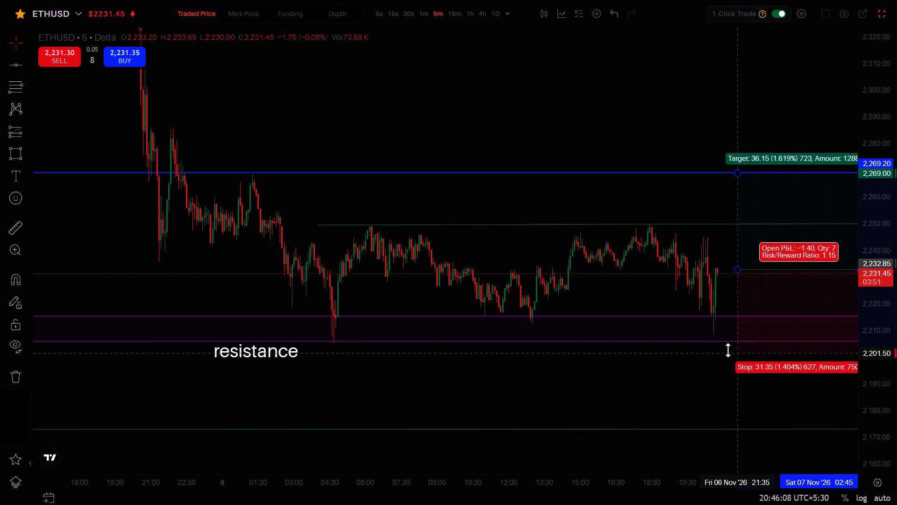
drag(728, 350, 726, 343)
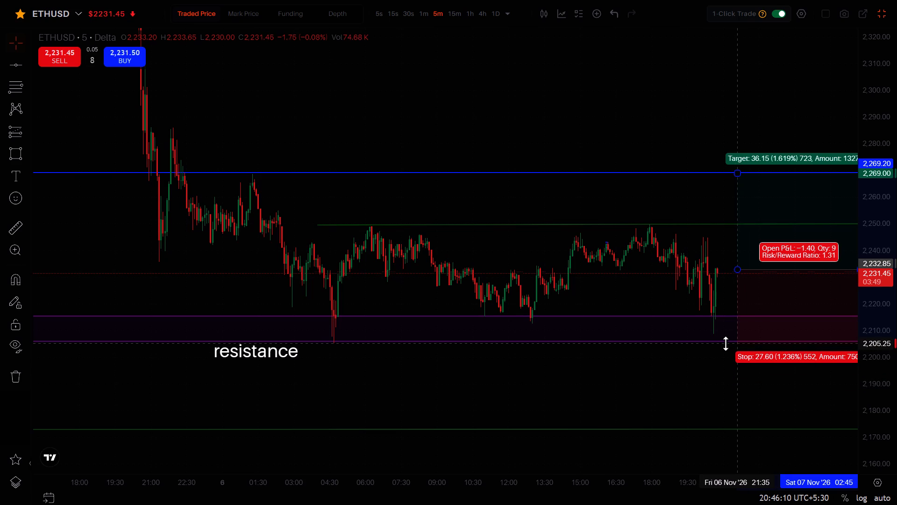
drag(726, 343, 726, 343)
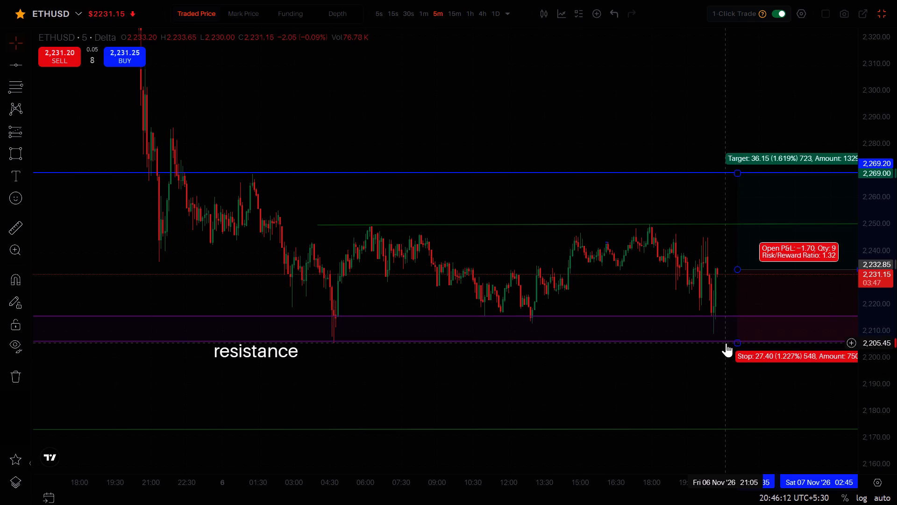
click(655, 379)
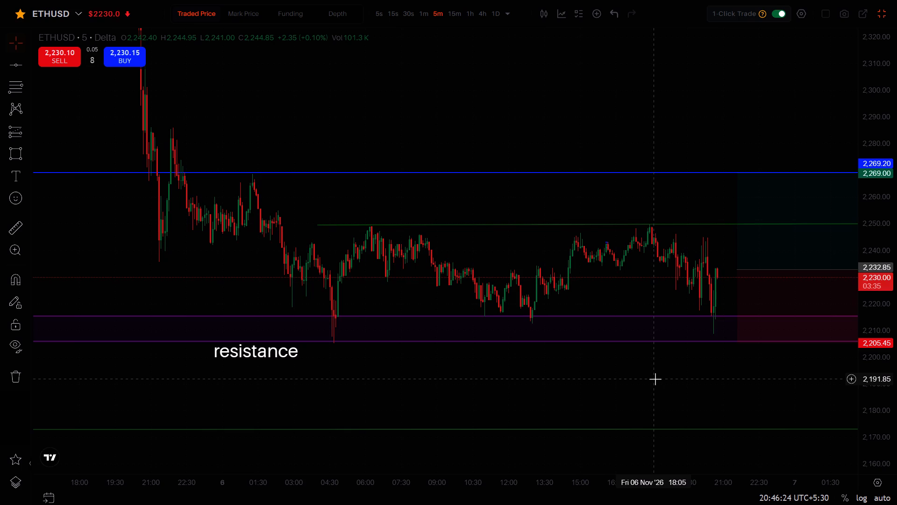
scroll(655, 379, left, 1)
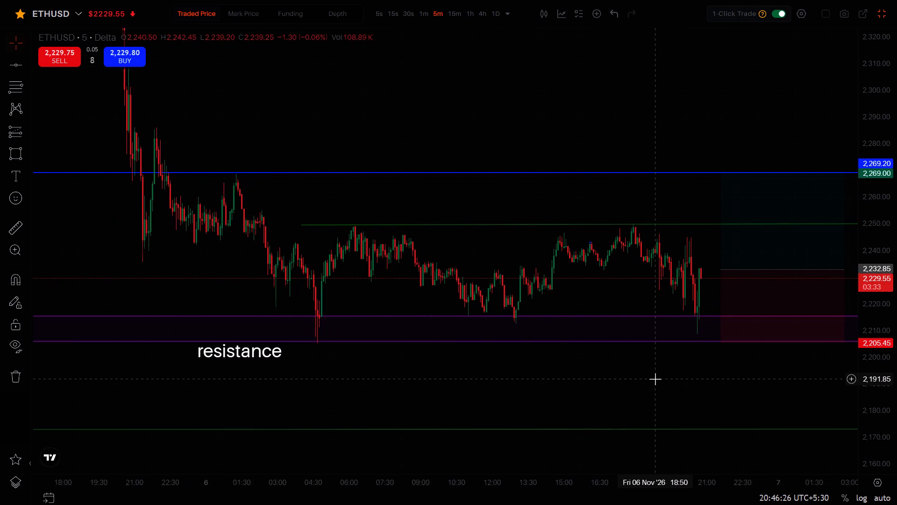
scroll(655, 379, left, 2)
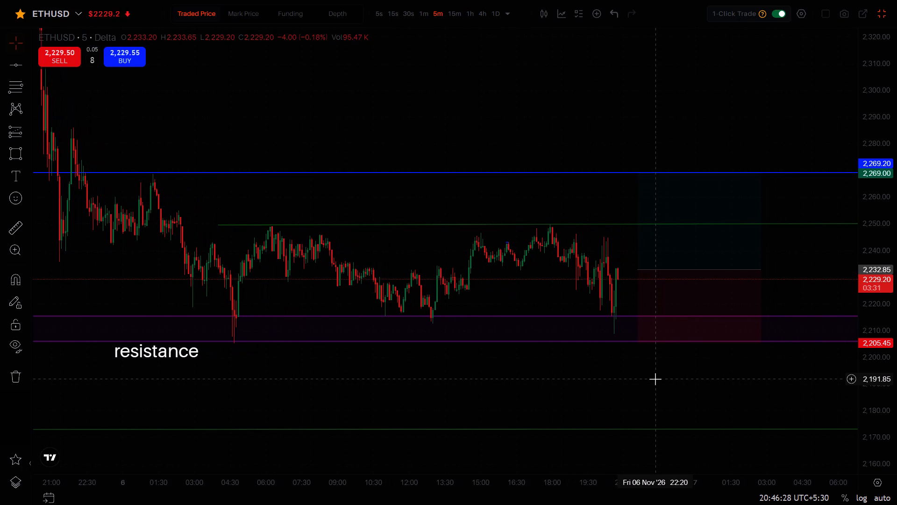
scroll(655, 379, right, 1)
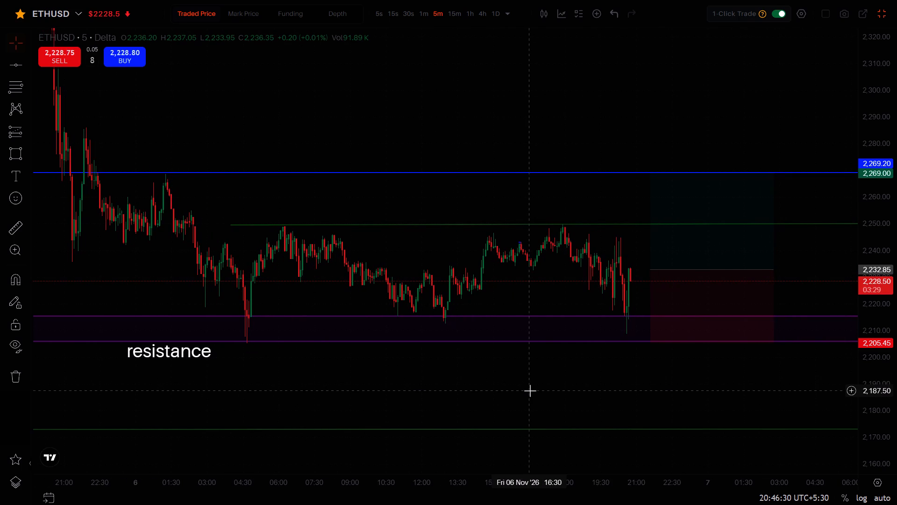
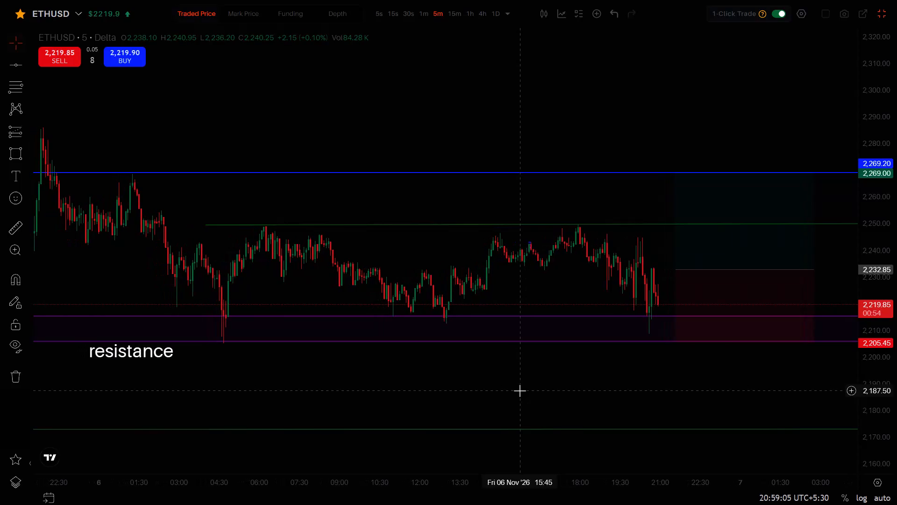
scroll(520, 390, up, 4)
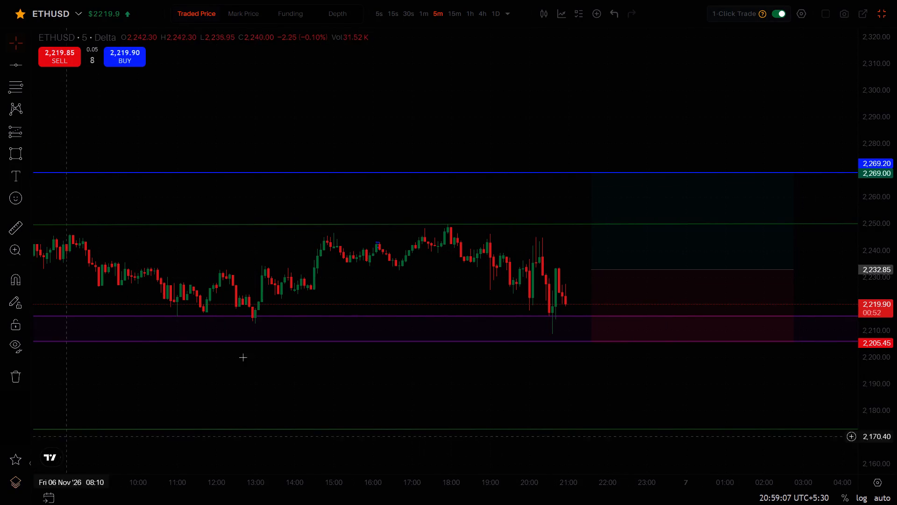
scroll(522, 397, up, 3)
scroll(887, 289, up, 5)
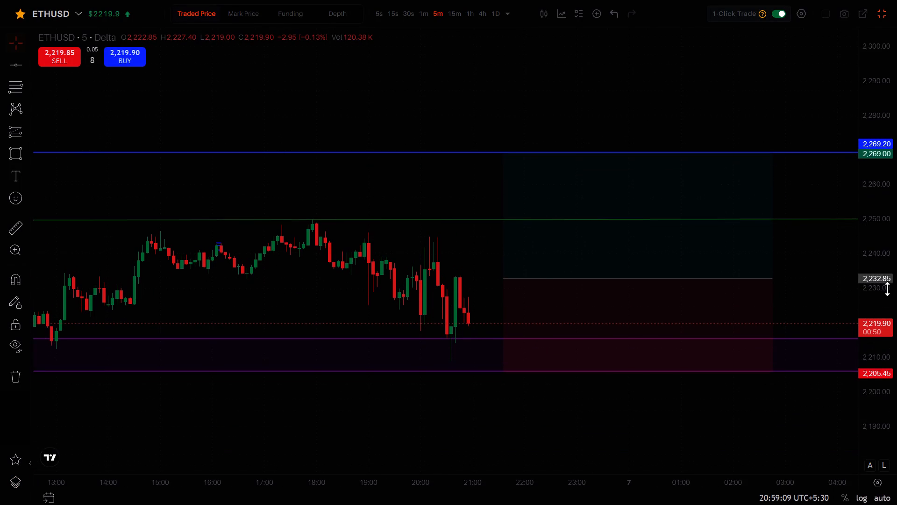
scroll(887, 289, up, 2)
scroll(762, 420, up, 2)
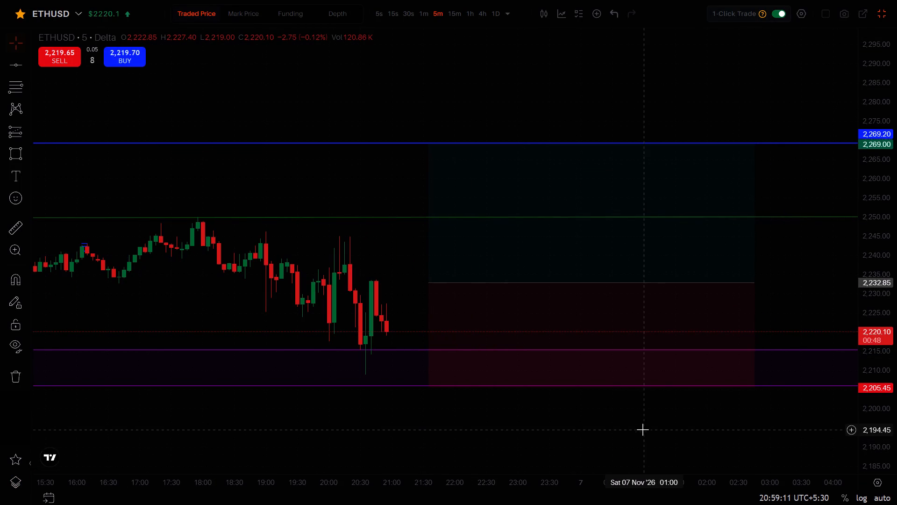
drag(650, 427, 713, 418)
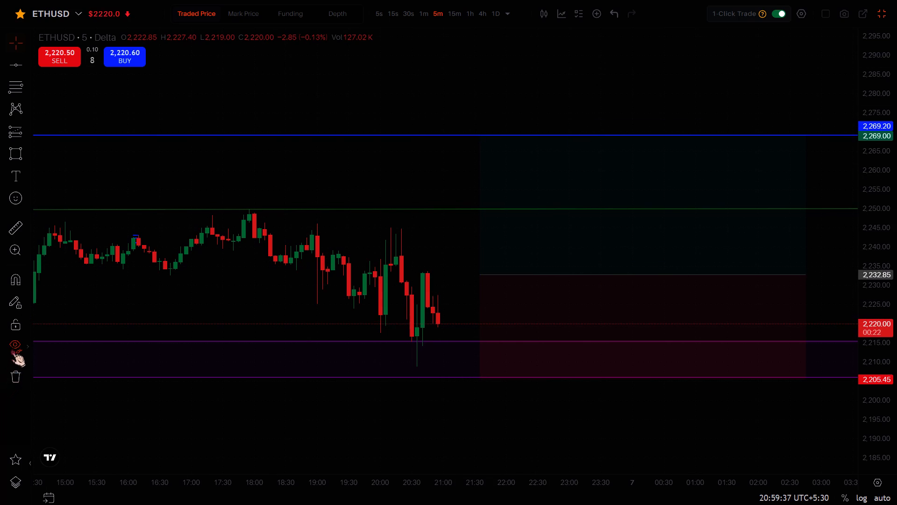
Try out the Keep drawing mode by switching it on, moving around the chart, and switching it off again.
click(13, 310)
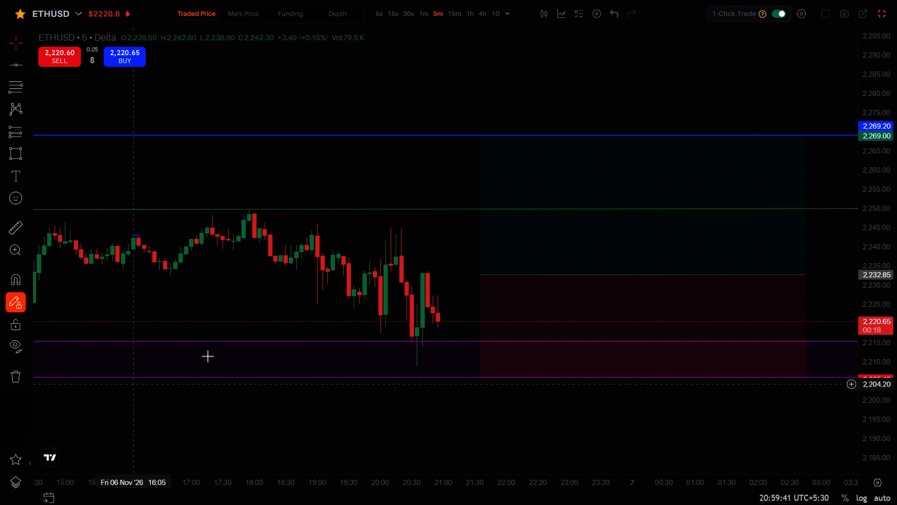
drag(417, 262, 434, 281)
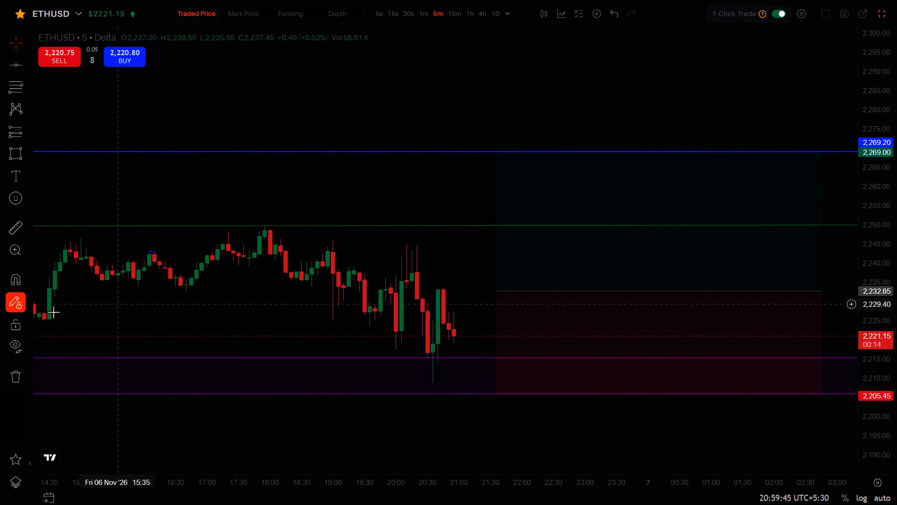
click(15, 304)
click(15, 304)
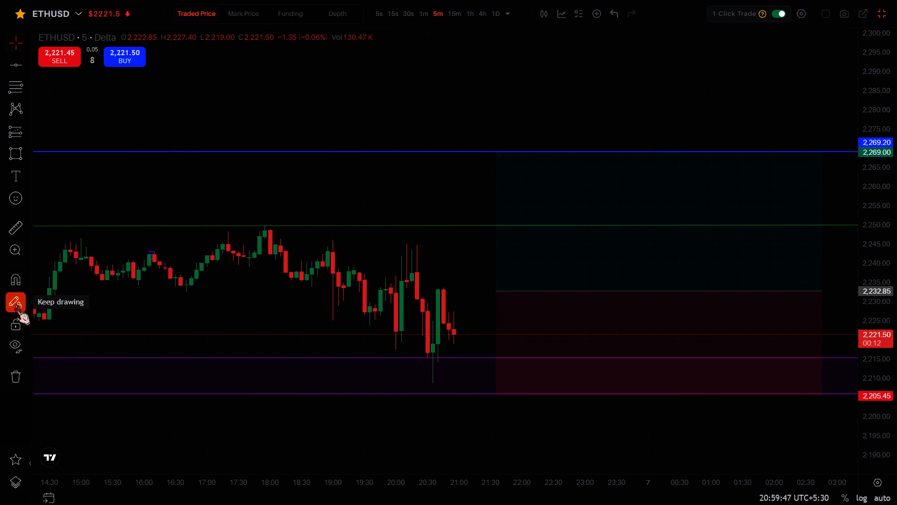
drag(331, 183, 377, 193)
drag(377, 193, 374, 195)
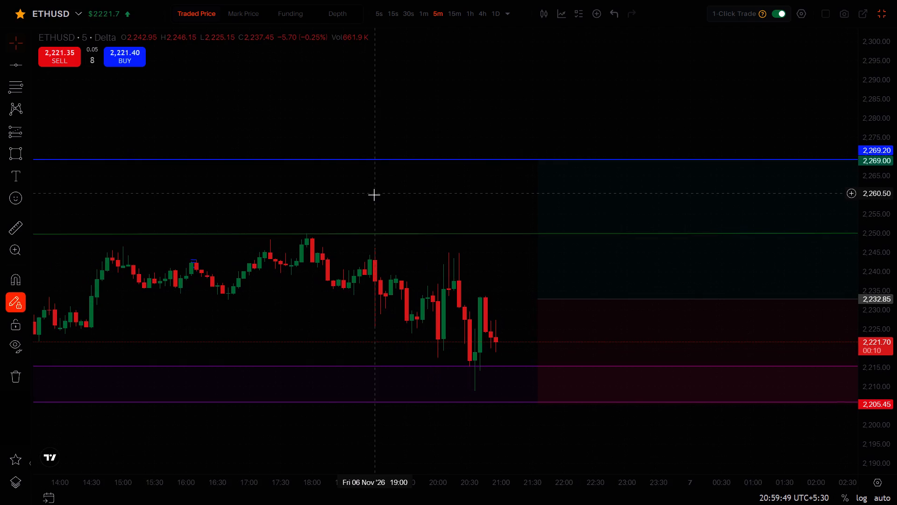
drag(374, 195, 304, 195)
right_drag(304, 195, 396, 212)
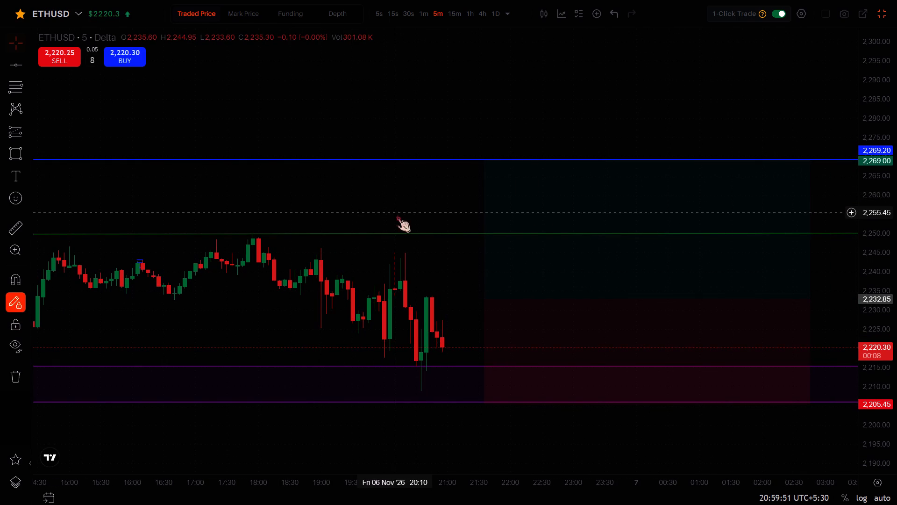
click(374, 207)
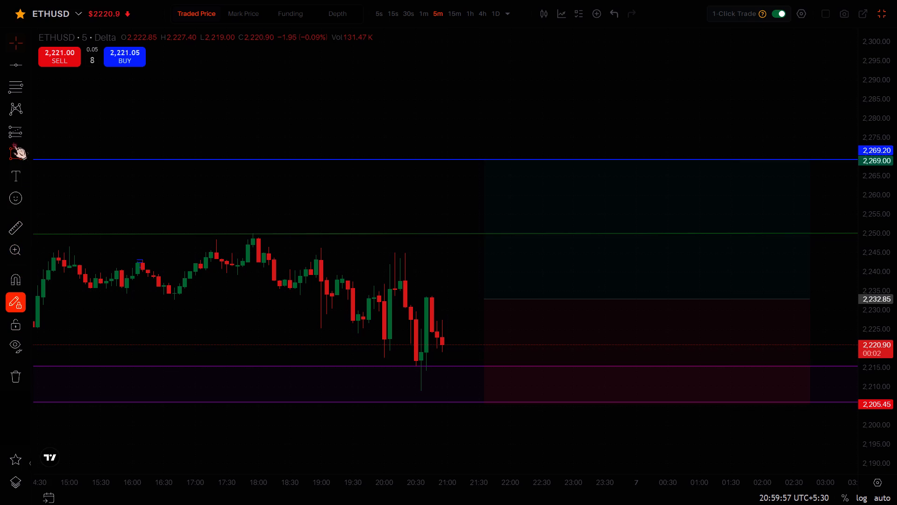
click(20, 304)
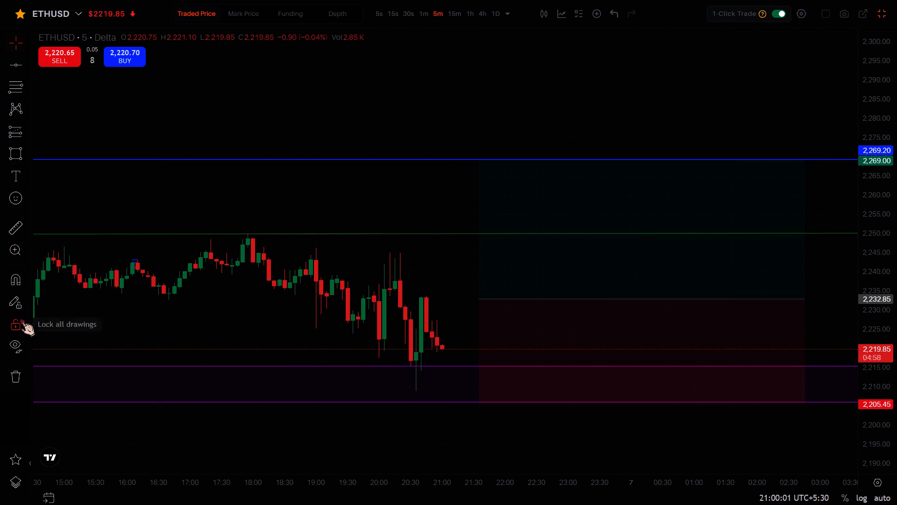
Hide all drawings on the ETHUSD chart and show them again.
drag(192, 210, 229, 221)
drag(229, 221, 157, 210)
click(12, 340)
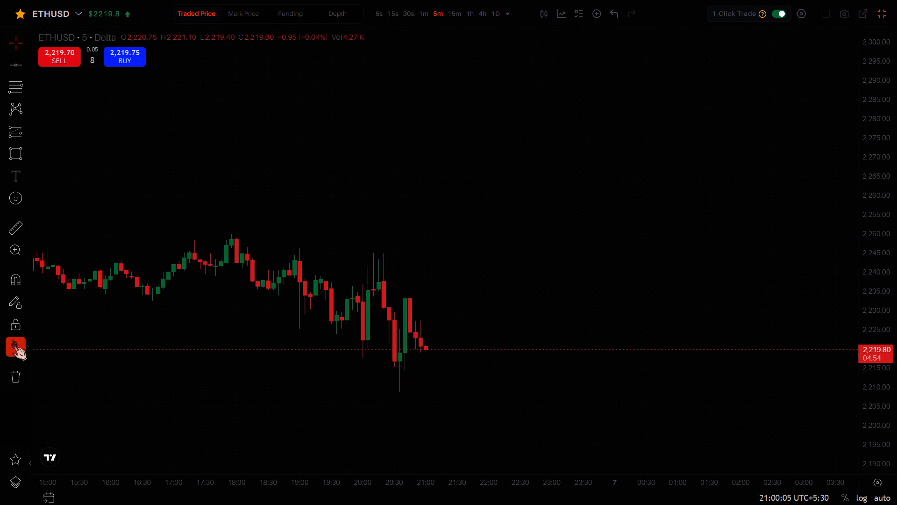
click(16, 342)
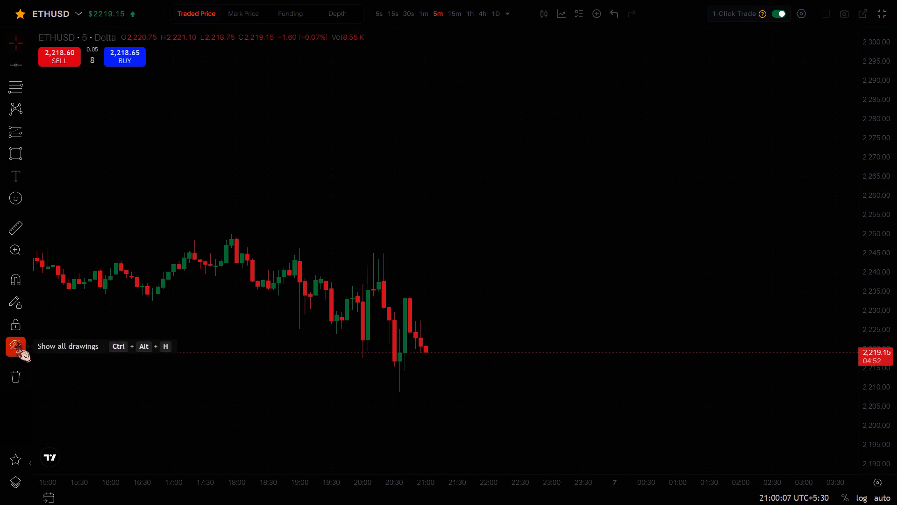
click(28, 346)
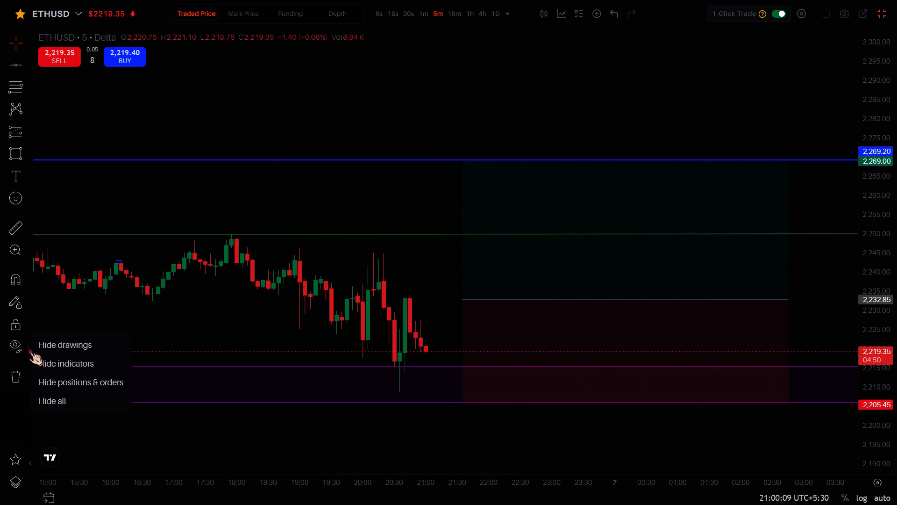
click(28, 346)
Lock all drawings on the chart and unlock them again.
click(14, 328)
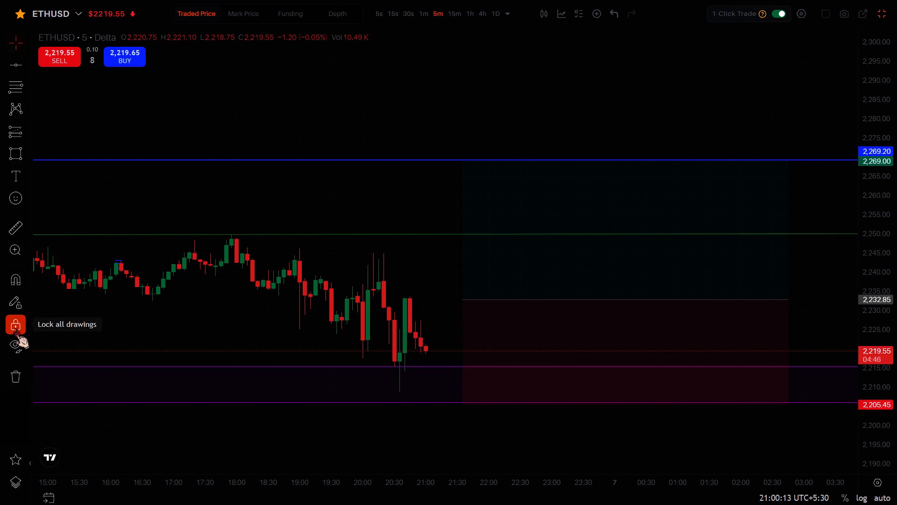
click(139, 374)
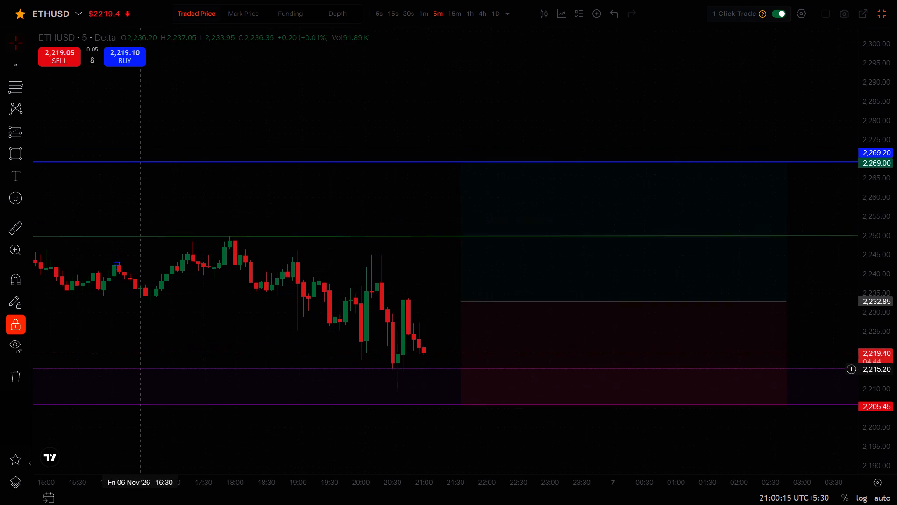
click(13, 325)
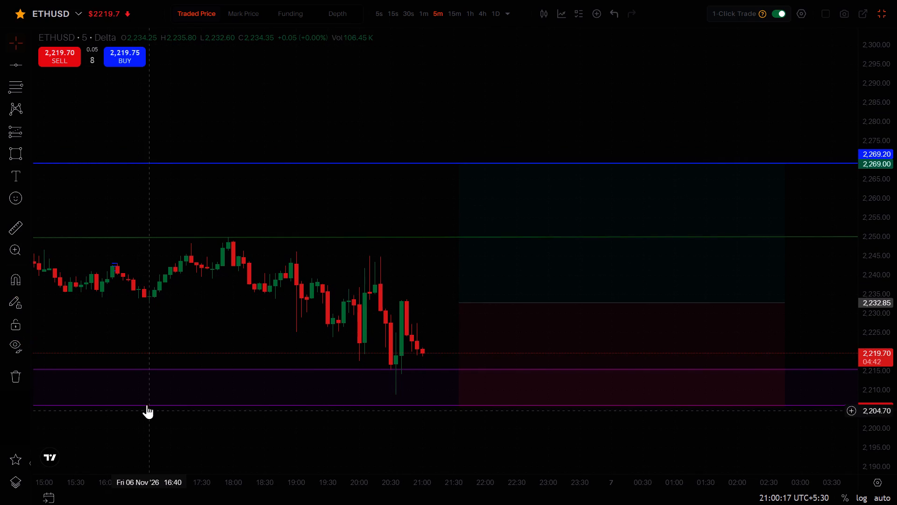
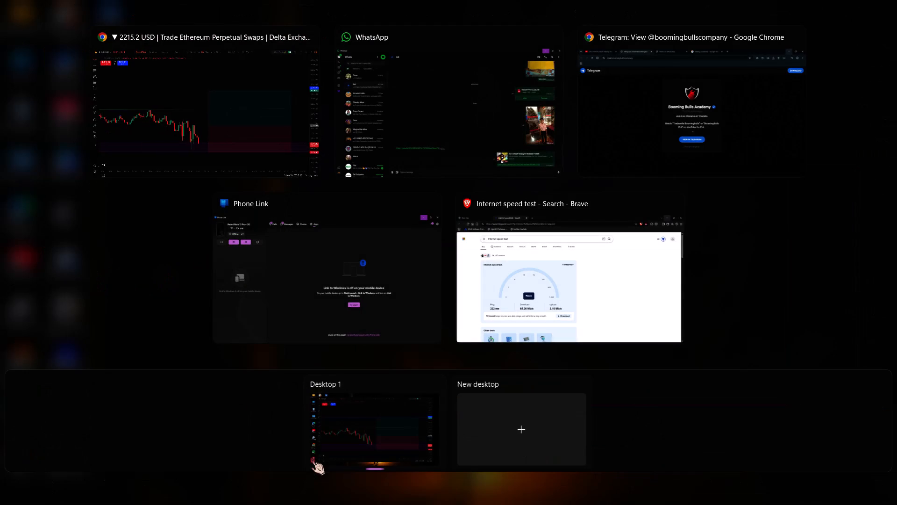
Switch back to the ETHUSD chart window and look over the available indicators, the chart display options and the chart types.
click(157, 130)
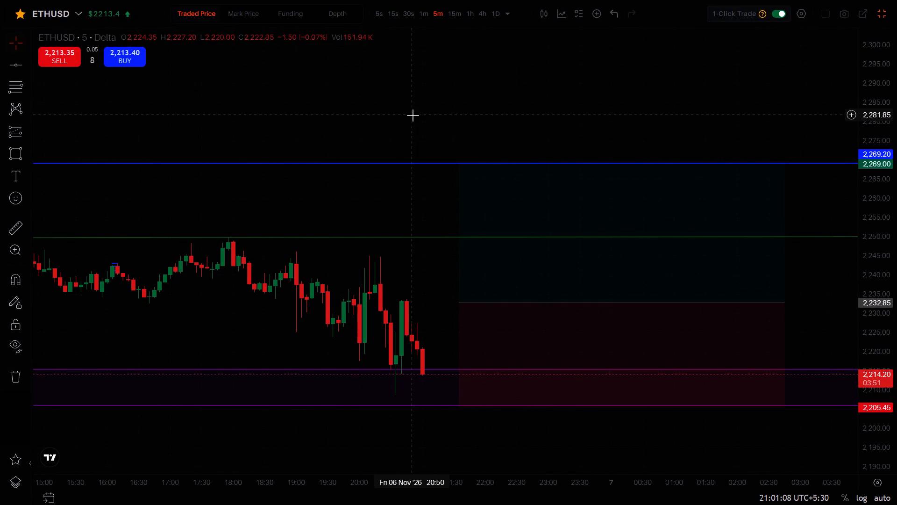
click(561, 15)
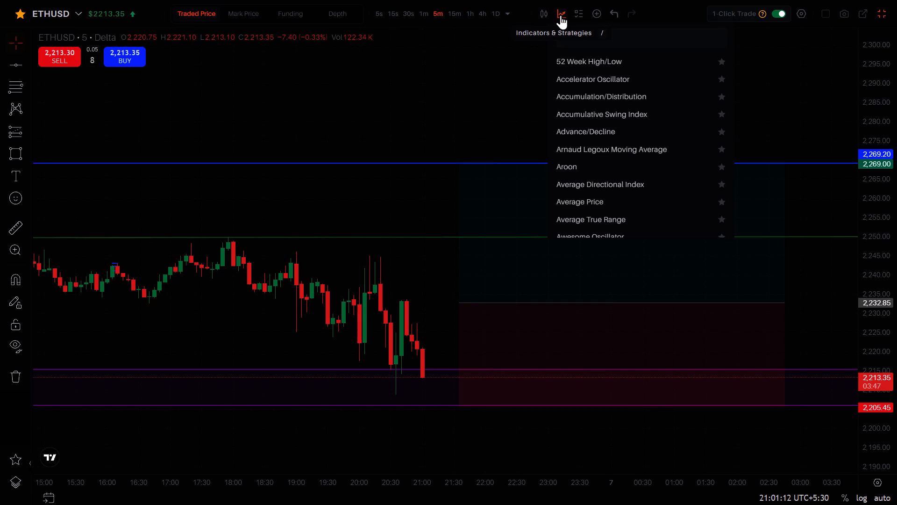
click(561, 15)
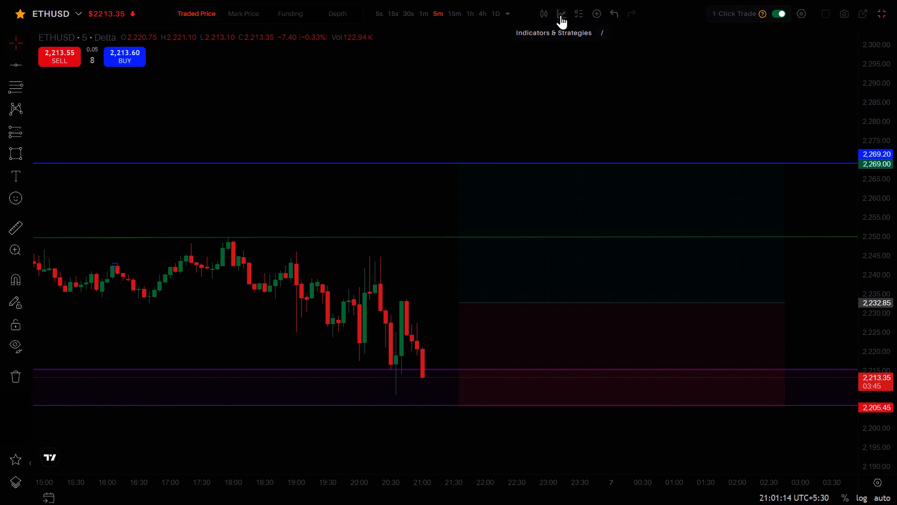
click(580, 15)
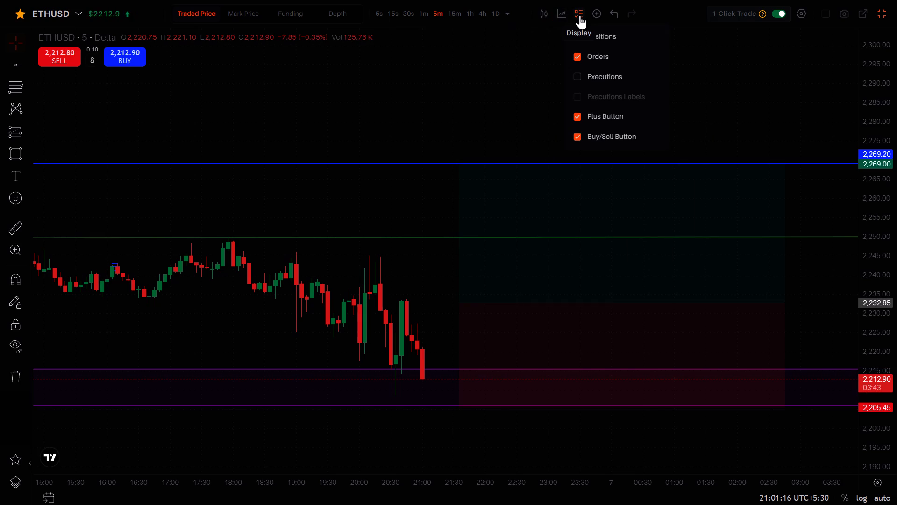
click(580, 15)
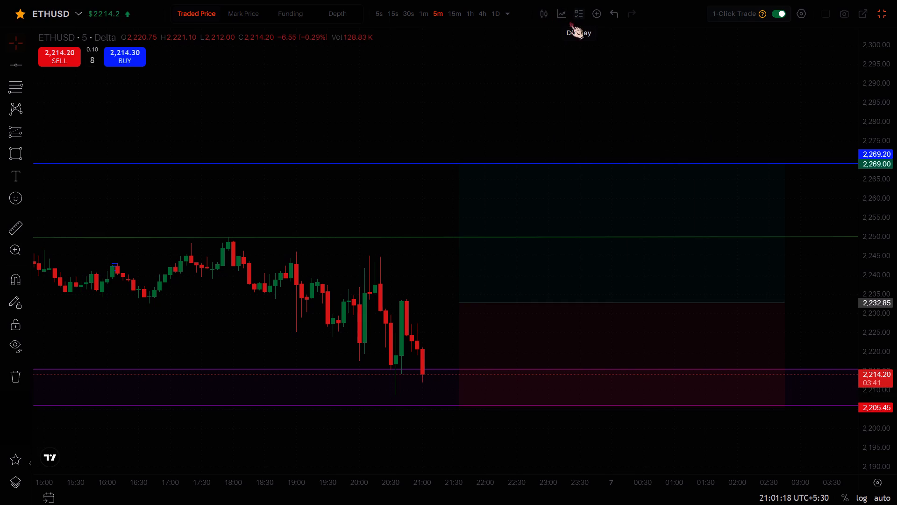
click(540, 17)
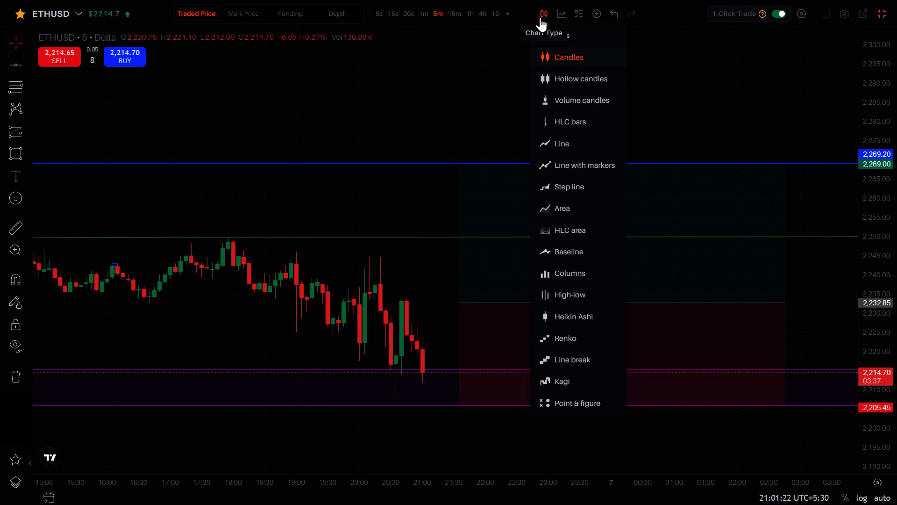
click(540, 17)
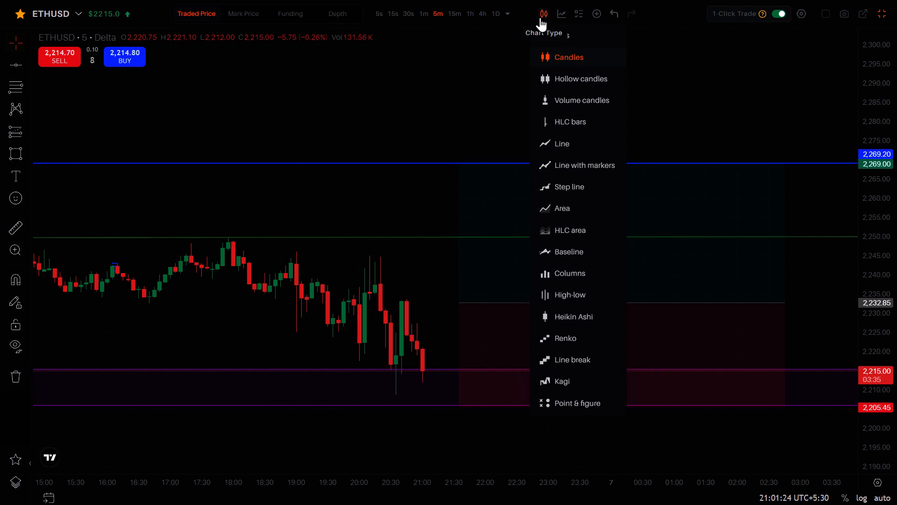